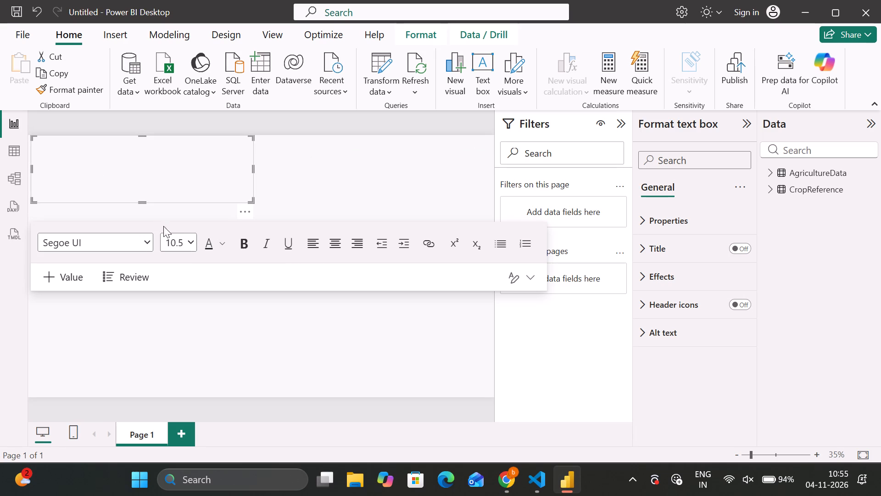
click(191, 242)
scroll(182, 198, down, 4)
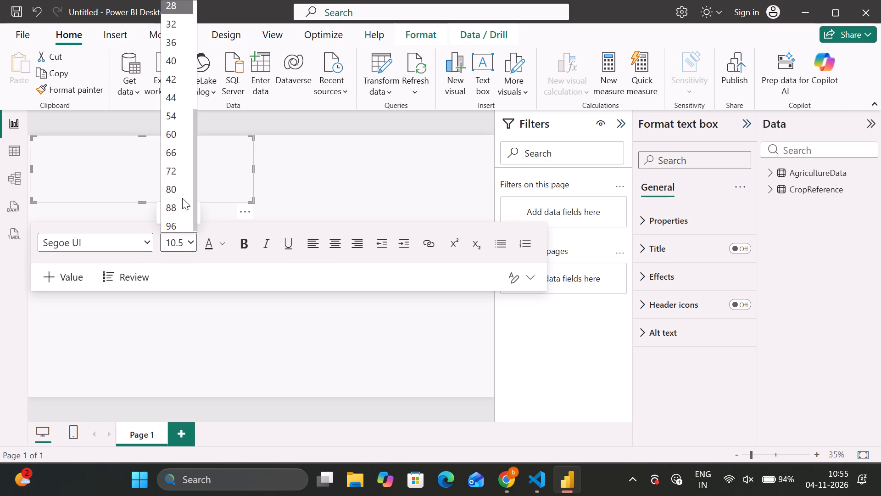
click(174, 81)
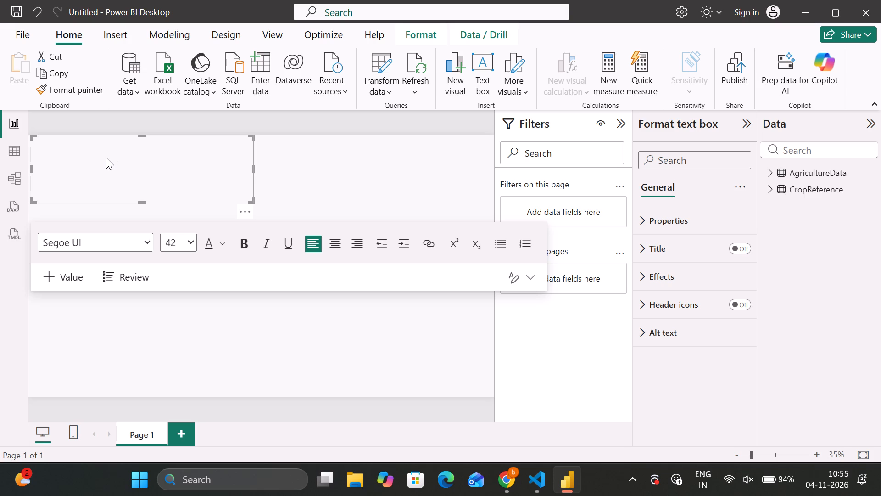
text(Ag)
text(ricul)
text(ture Dash)
text(board)
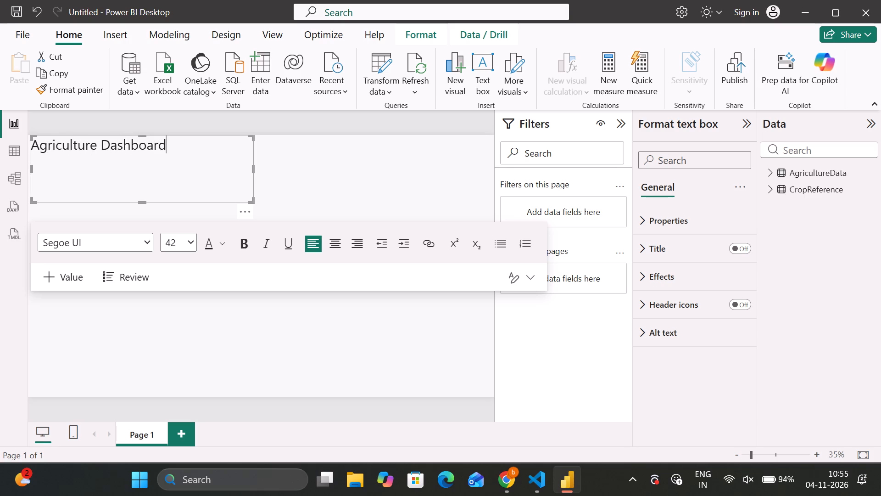
After checking the reference image in the browser, add the line "Crop Production Analysis" at font size 32 below the title in Power BI.
click(499, 485)
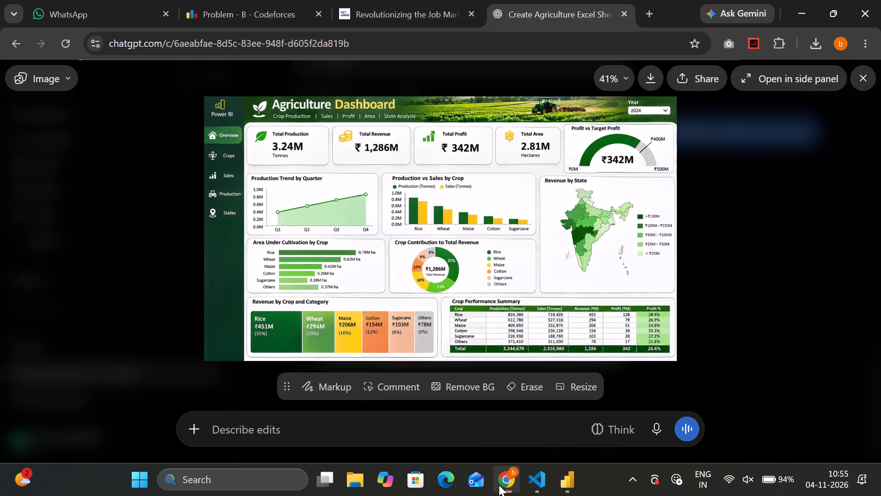
click(566, 483)
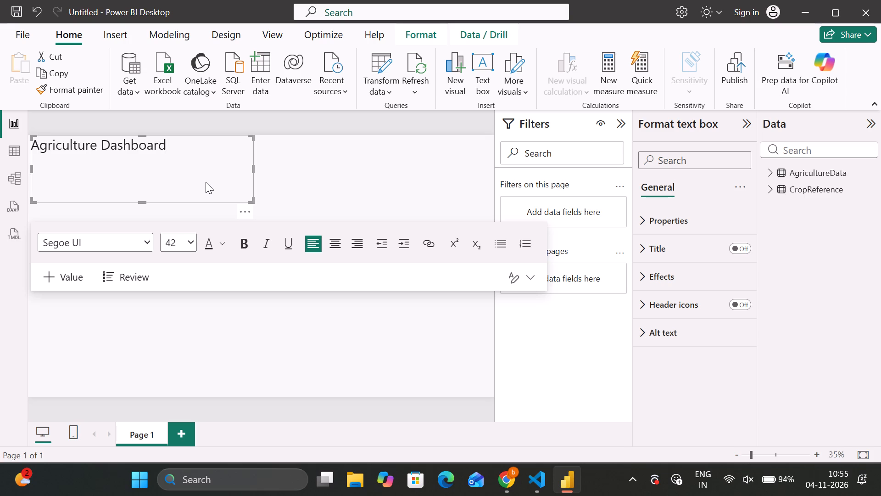
key(Return)
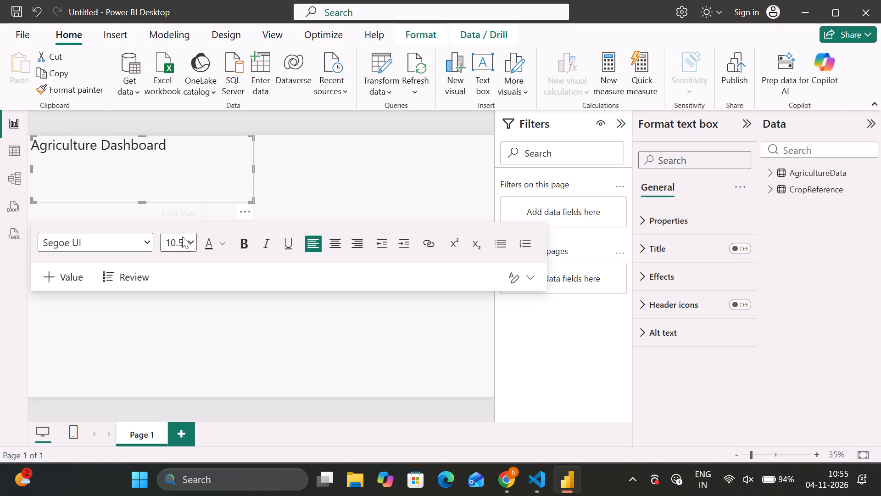
click(182, 237)
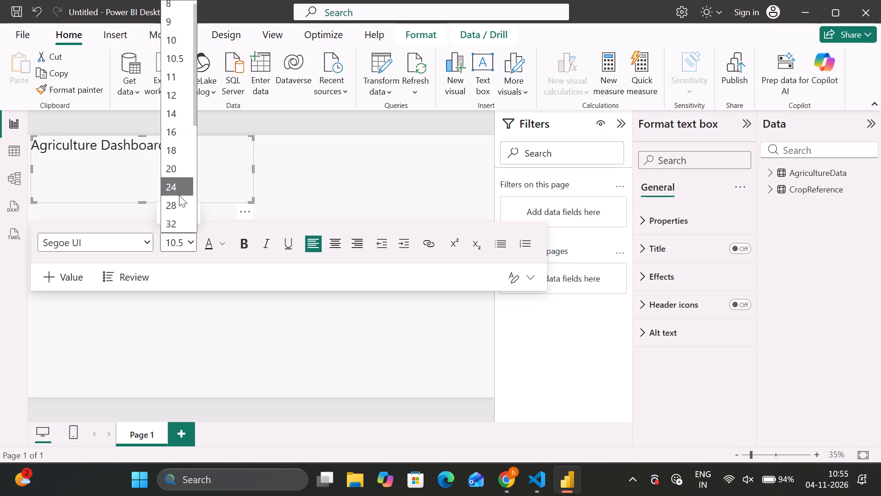
click(176, 214)
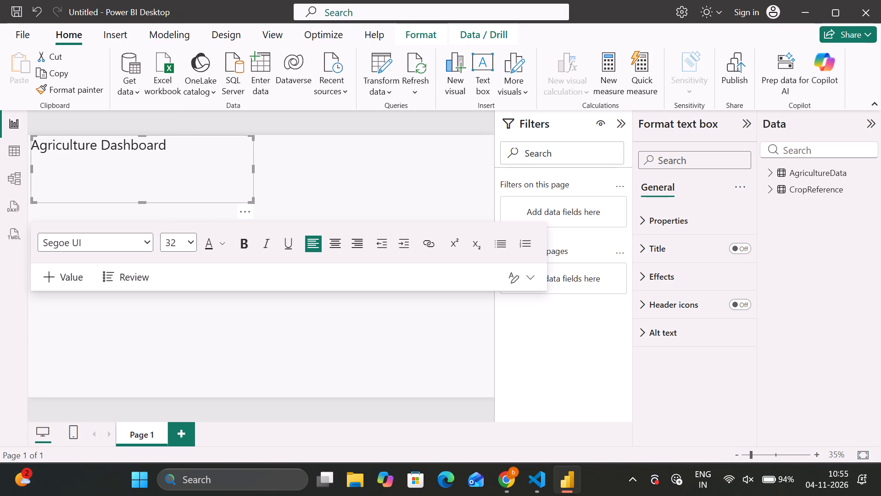
text(Crop Production Analu)
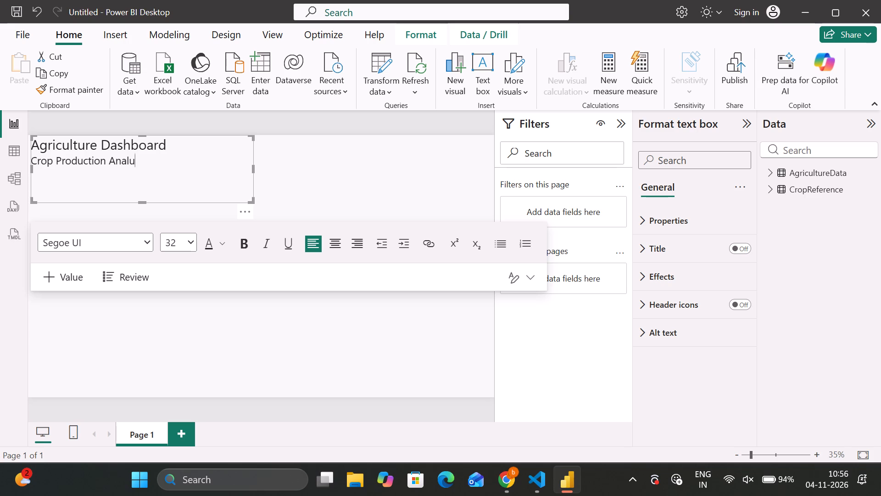
key(BackSpace)
text(ysis)
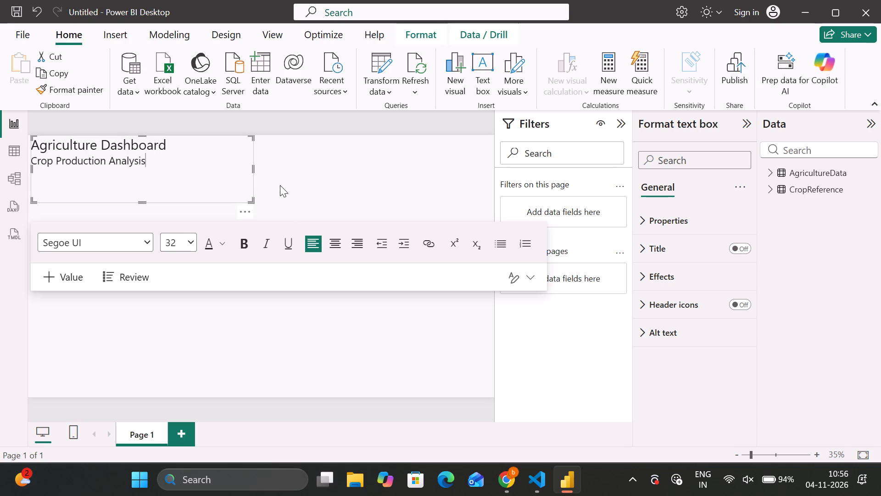
Center both the "Crop Production Analysis" line and the "Agriculture Dashboard" title within the text box.
click(335, 247)
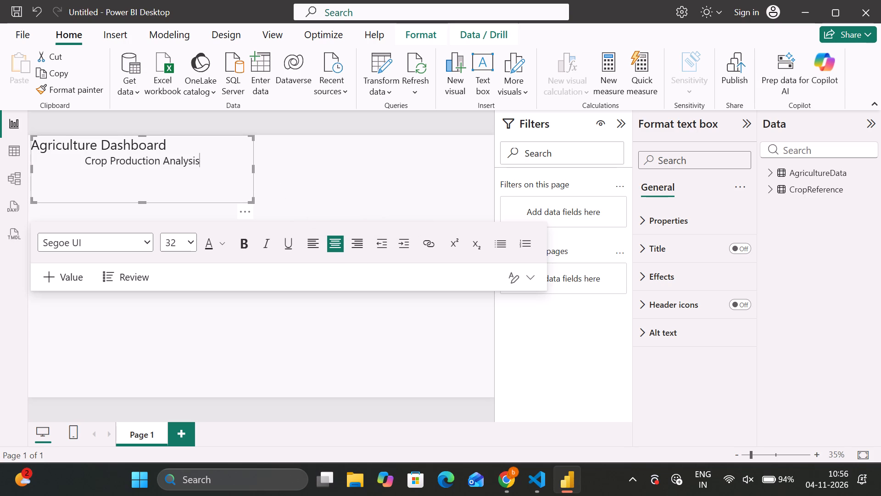
drag(173, 142, 30, 146)
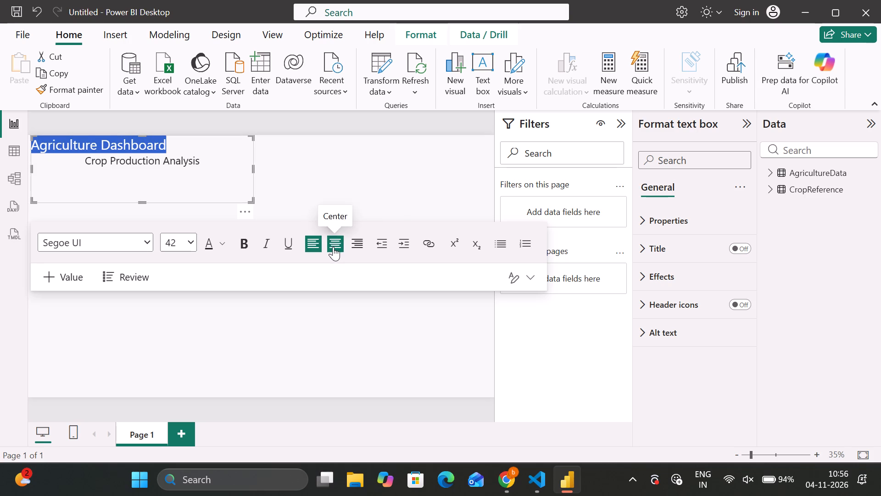
click(333, 247)
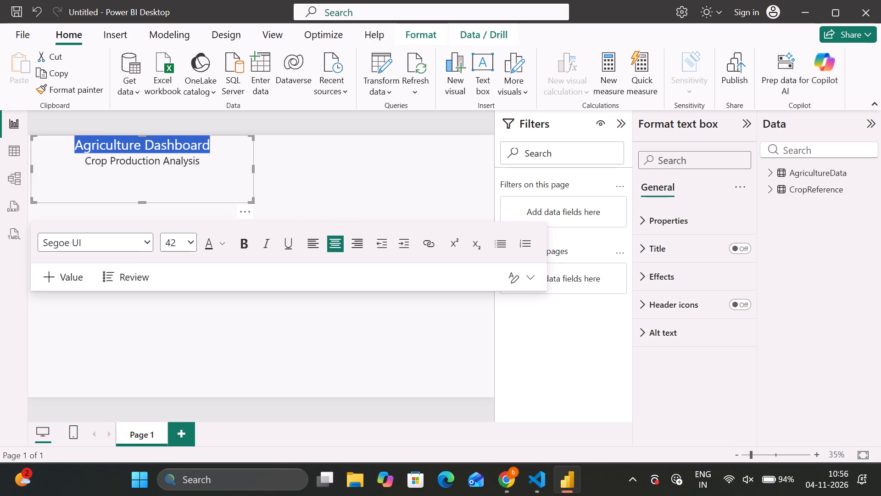
click(219, 164)
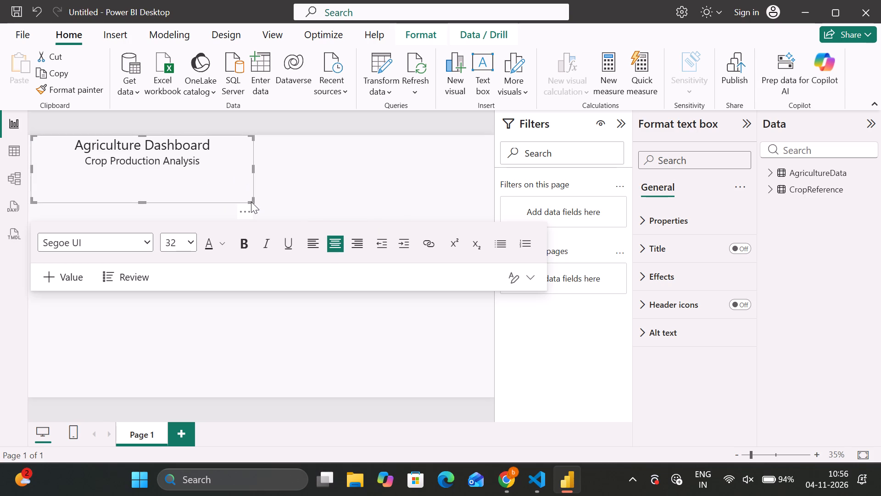
Shrink the text box to fit closely around its two lines of text.
drag(251, 198, 248, 177)
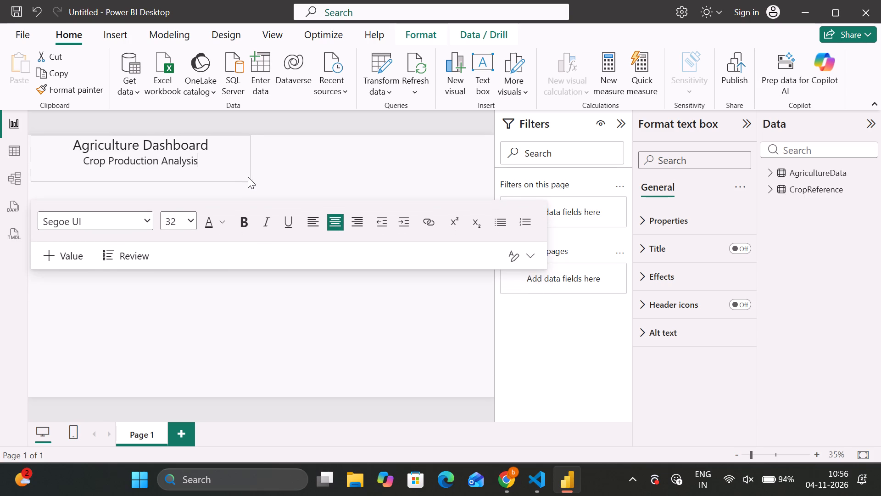
drag(248, 177, 191, 168)
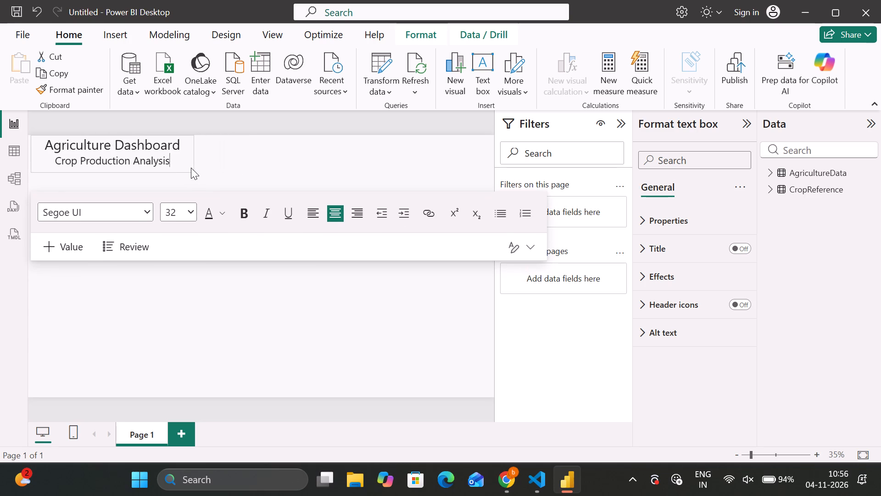
drag(191, 168, 184, 168)
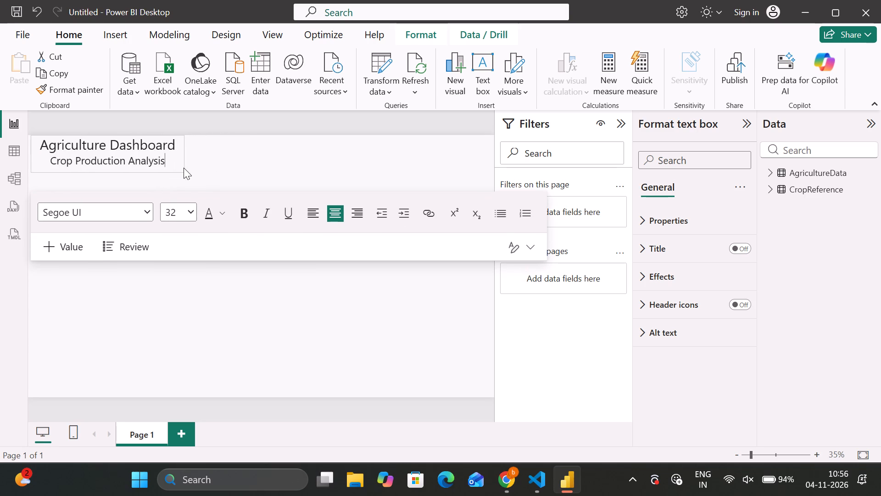
drag(184, 168, 197, 168)
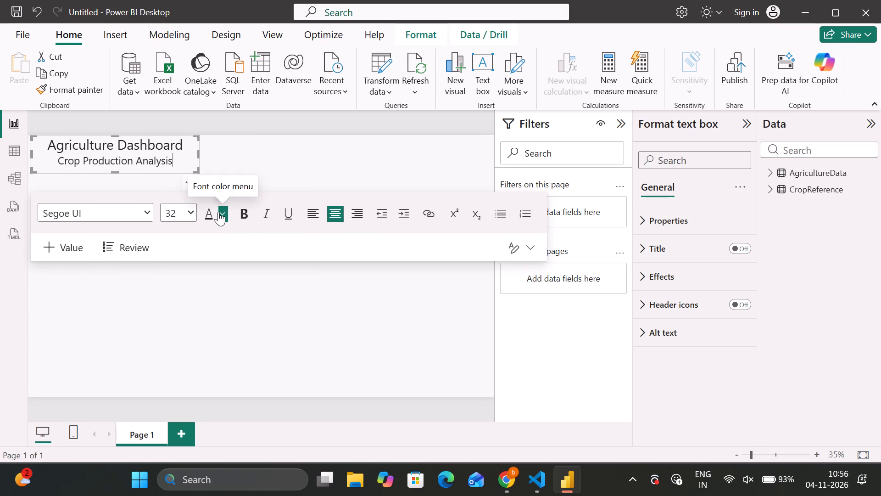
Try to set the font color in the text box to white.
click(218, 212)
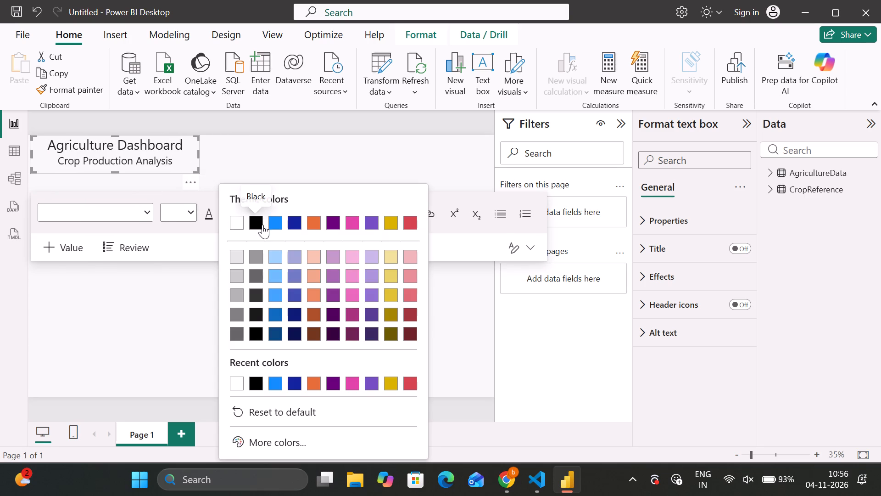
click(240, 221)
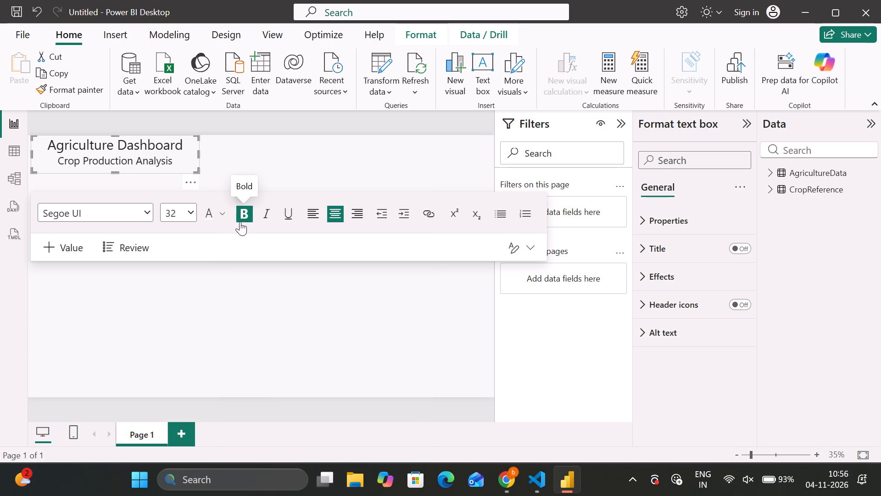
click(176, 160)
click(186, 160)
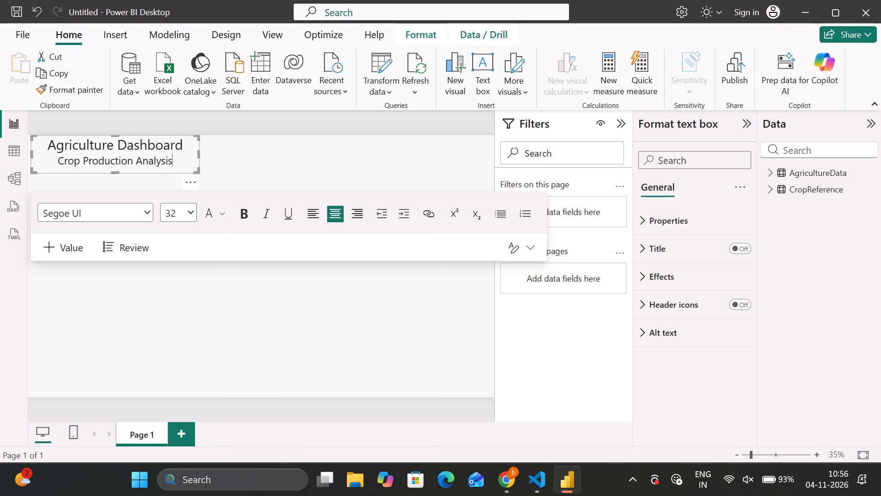
Turn on the text box background and color it yellow #e1c233 (Theme color 7, 20% lighter).
click(662, 272)
click(666, 348)
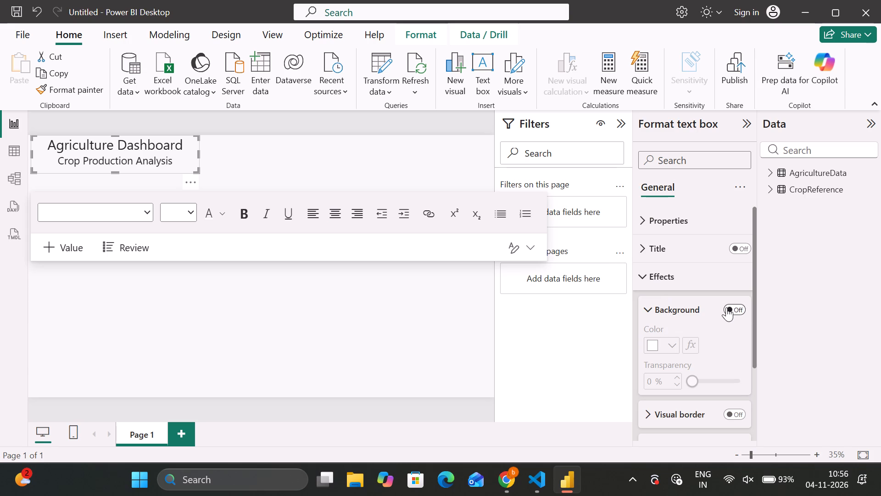
click(726, 307)
click(669, 348)
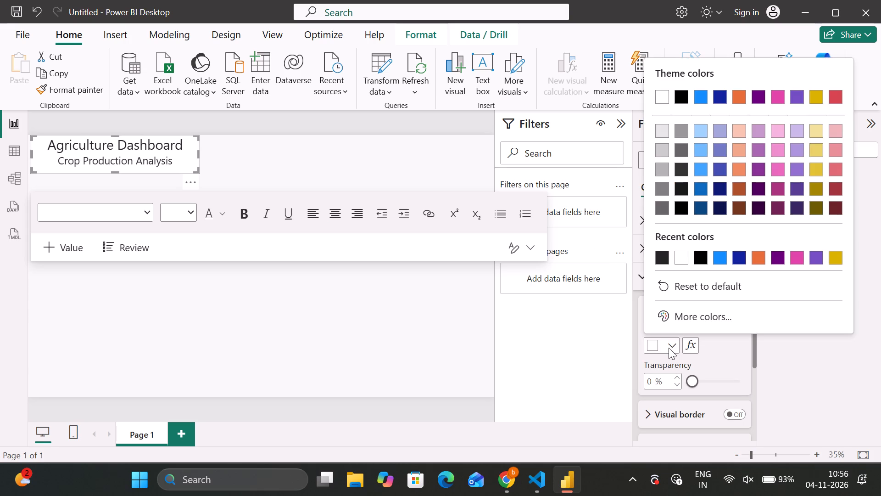
click(816, 174)
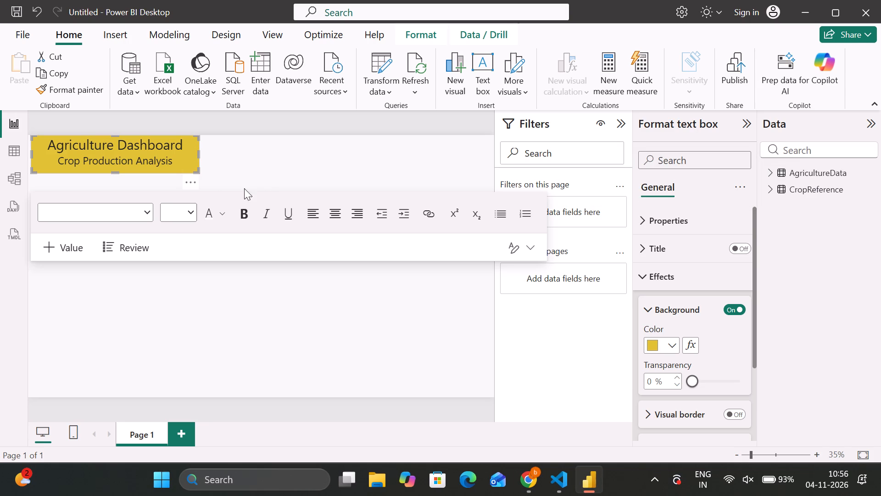
Make the "Agriculture Dashboard" title bold and italic.
drag(185, 145, 55, 146)
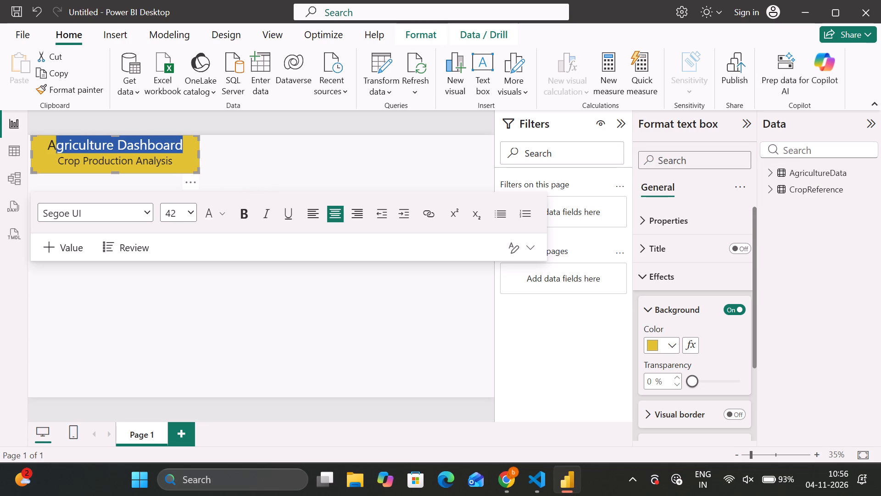
drag(55, 146, 50, 146)
click(246, 214)
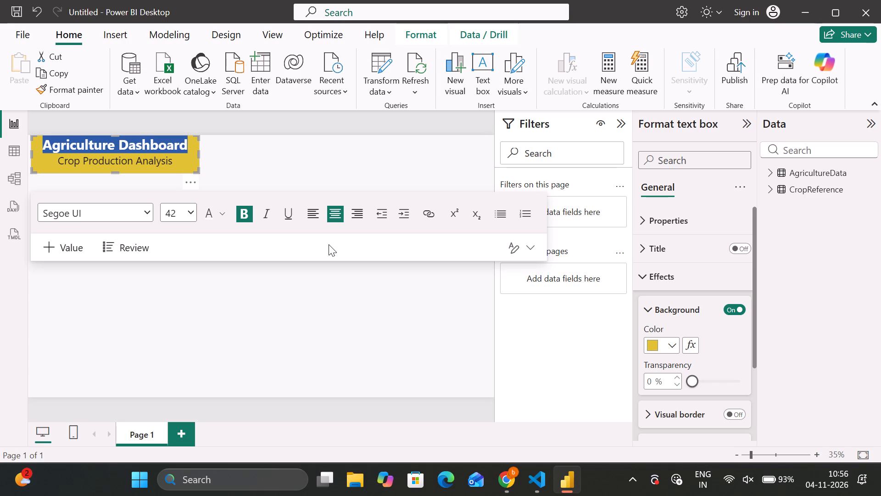
click(268, 216)
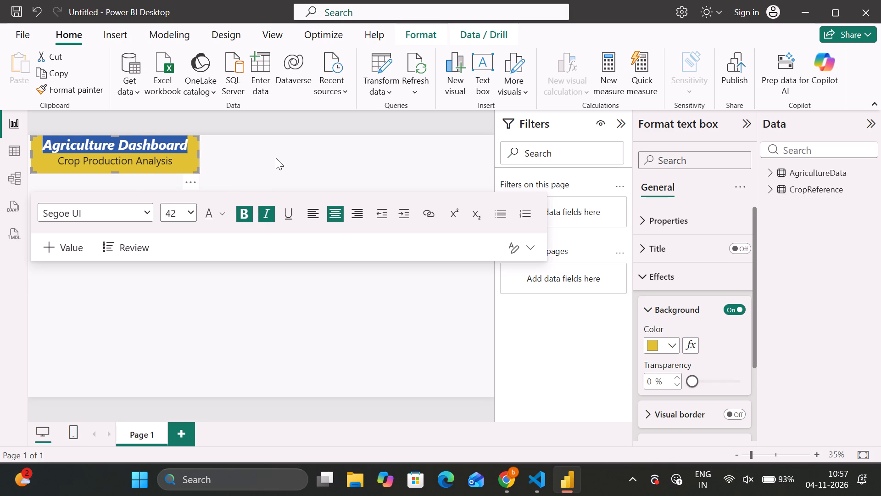
click(276, 158)
Make the "Crop Production Analysis" line bold and set its font size to 24.
drag(176, 160, 54, 158)
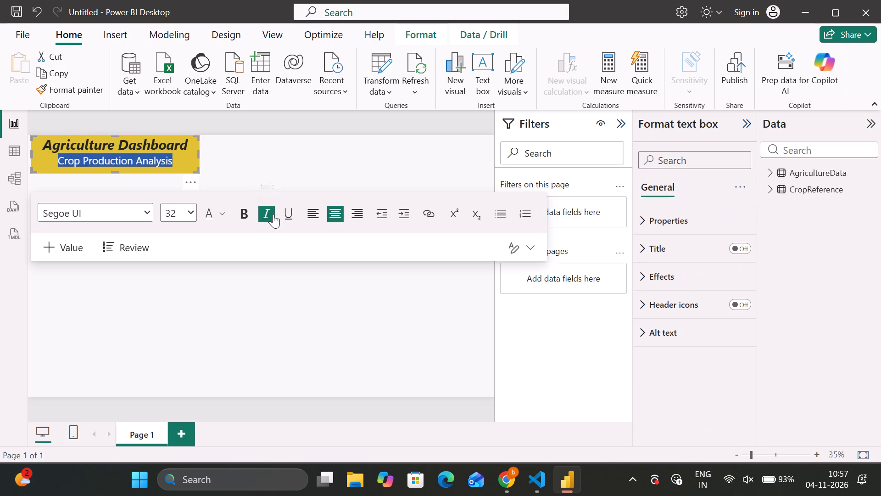
click(247, 221)
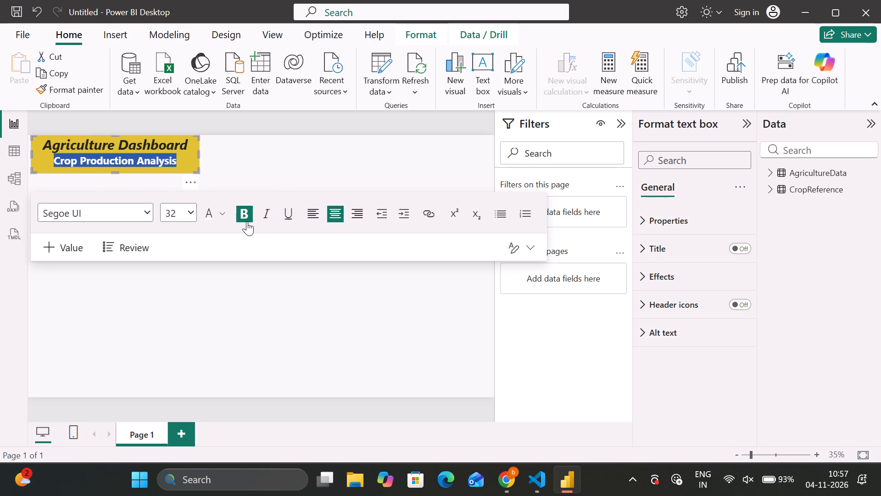
click(190, 208)
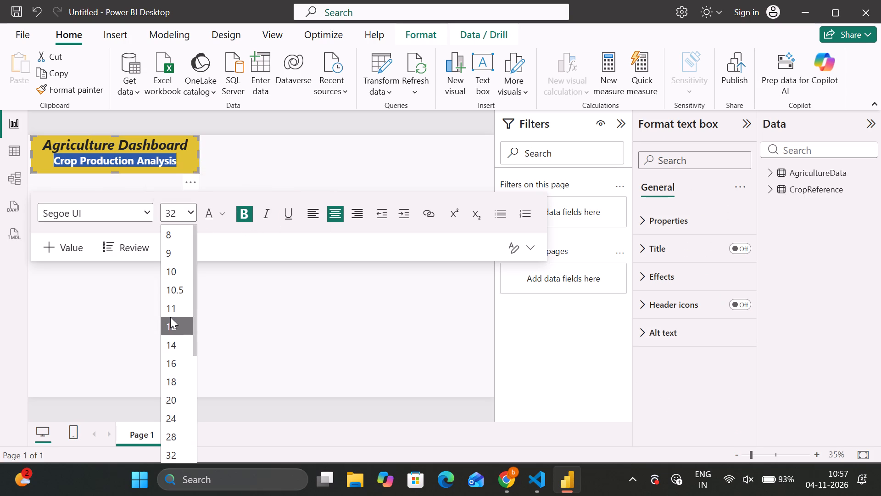
scroll(170, 317, down, 1)
click(172, 374)
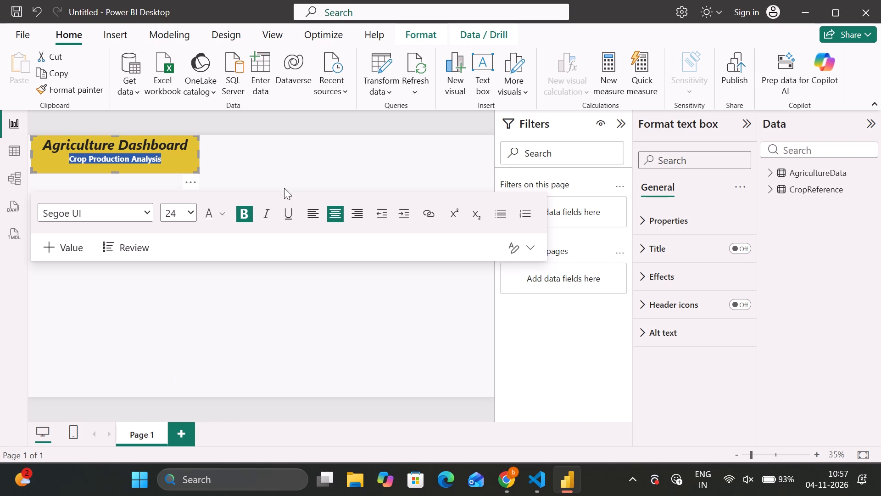
click(277, 163)
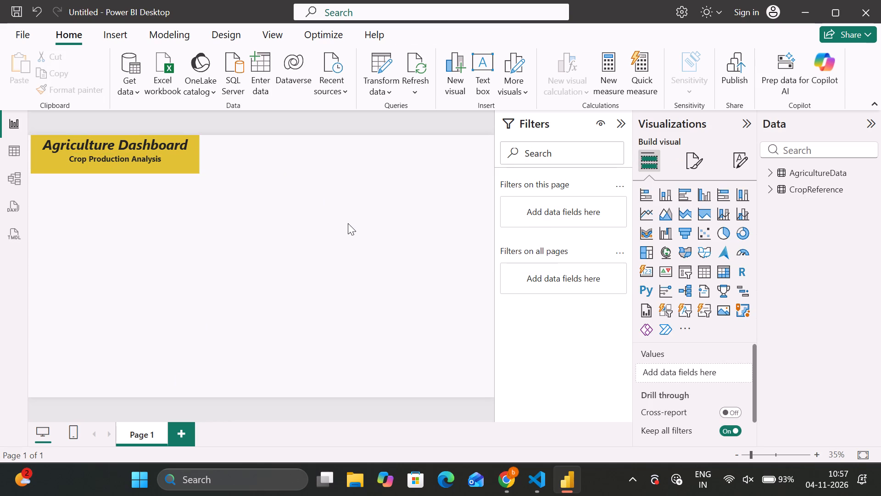
Check the reference dashboard image, add an empty card visual, make it narrower and taller, and place it beside the heading text box.
click(509, 479)
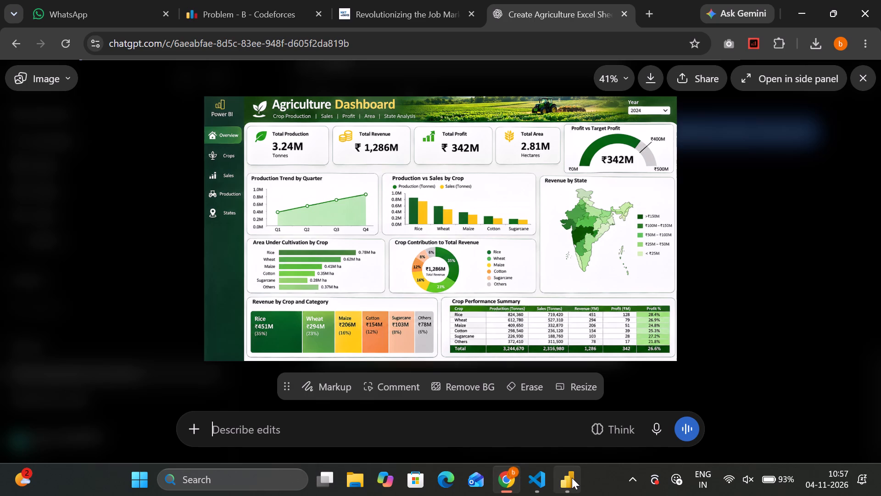
click(572, 478)
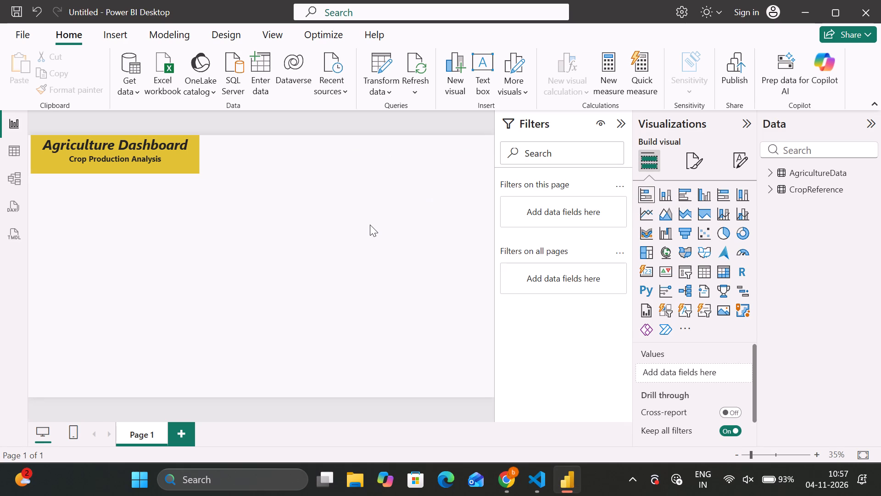
click(370, 225)
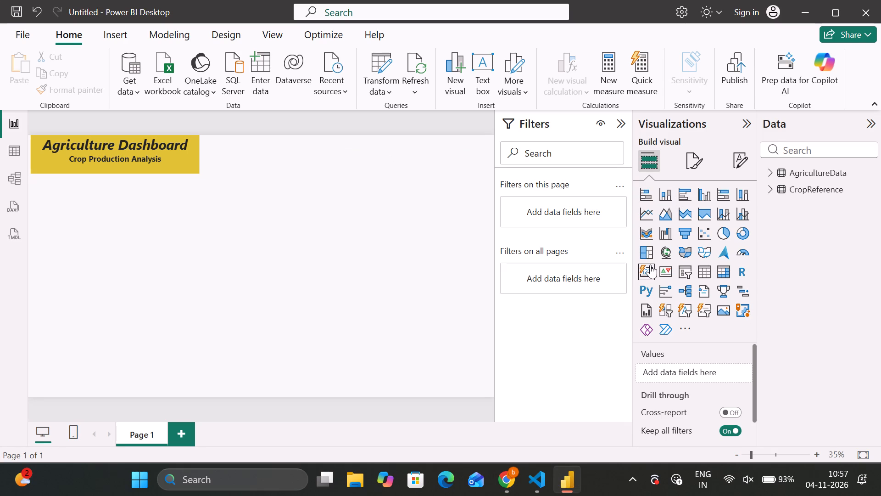
click(650, 265)
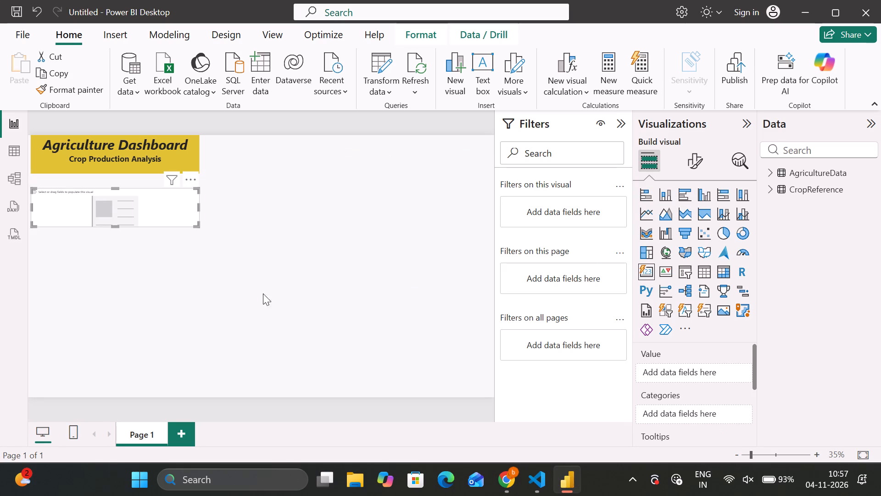
drag(195, 226, 128, 237)
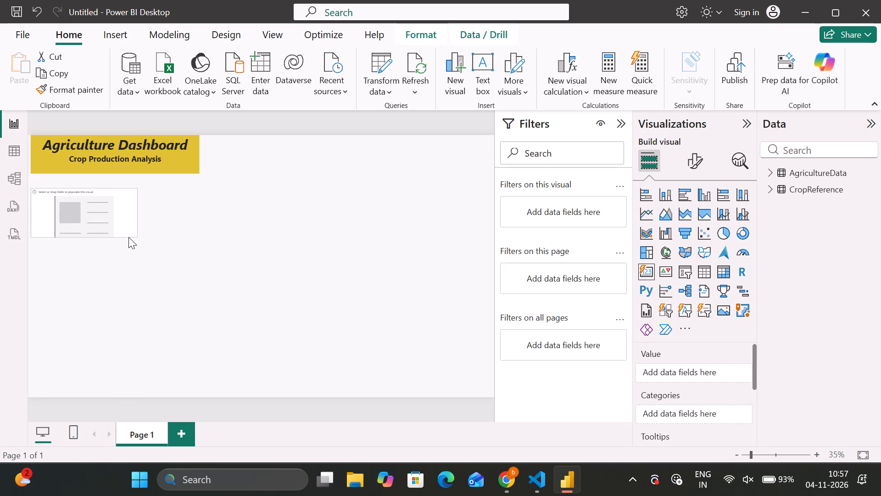
drag(128, 237, 101, 248)
drag(77, 227, 254, 183)
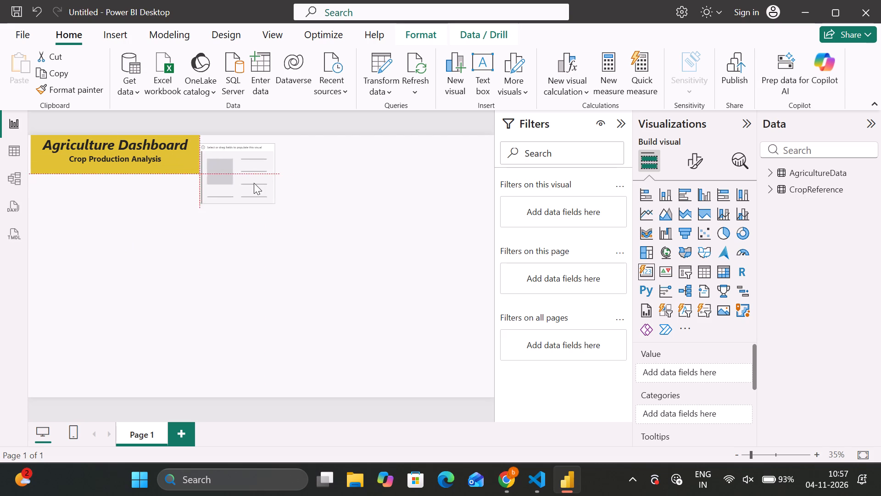
drag(254, 183, 258, 172)
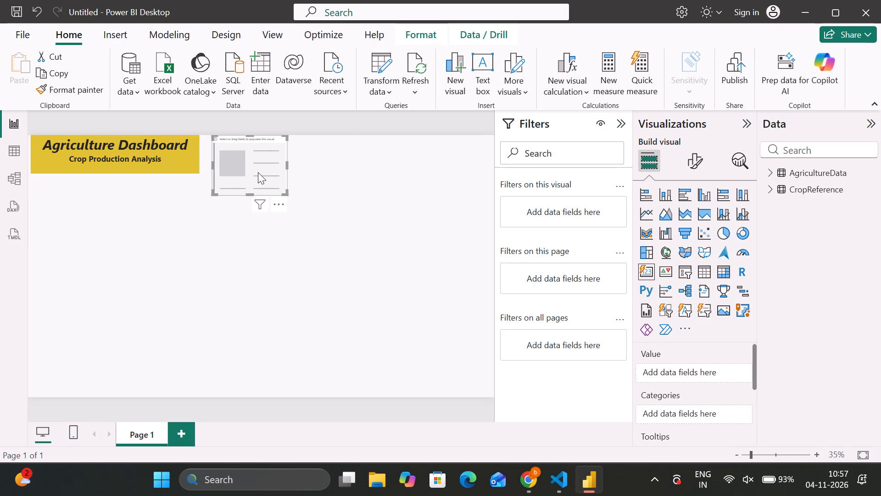
Recheck the reference image in the browser and add Quantity (Tonnes) from AgricultureData as the card's value.
click(531, 478)
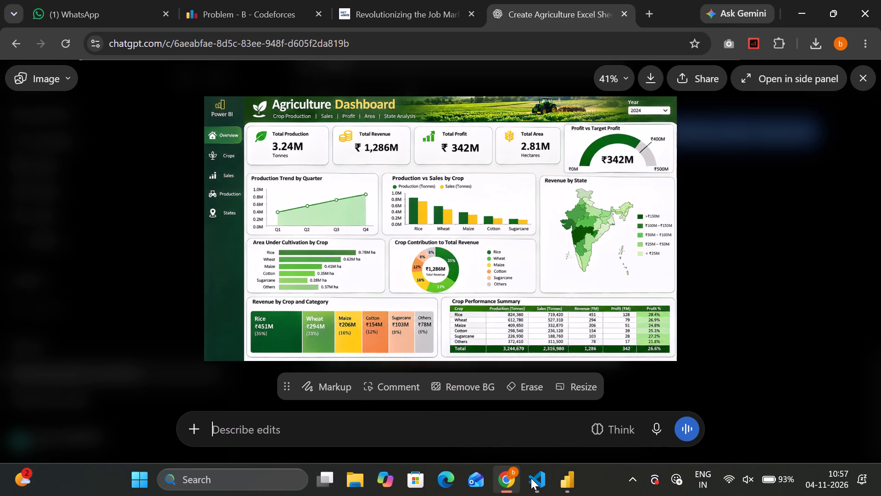
click(574, 485)
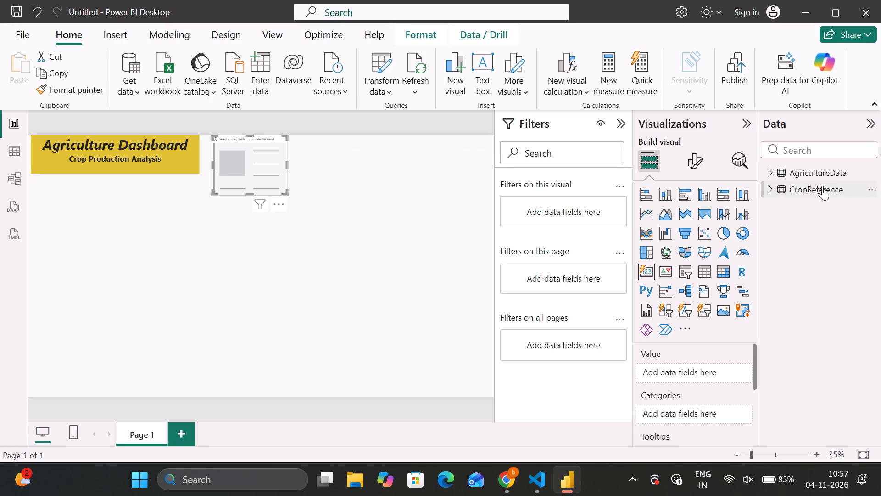
click(771, 170)
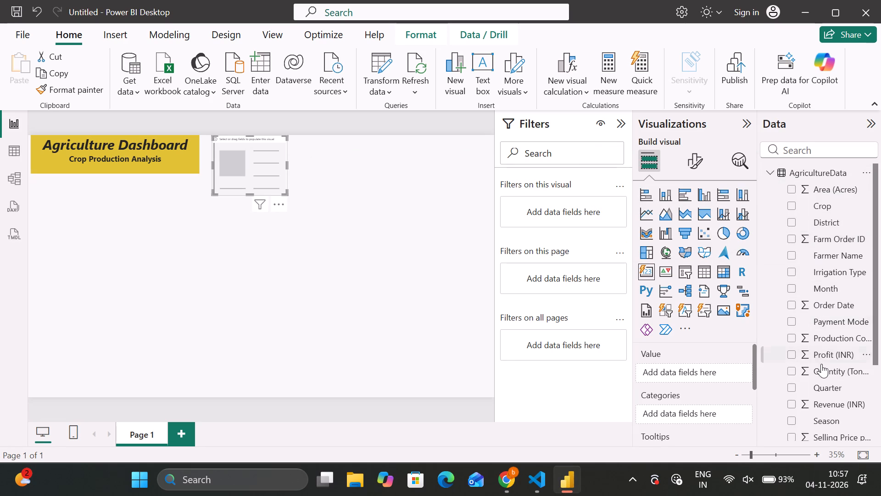
scroll(821, 365, down, 1)
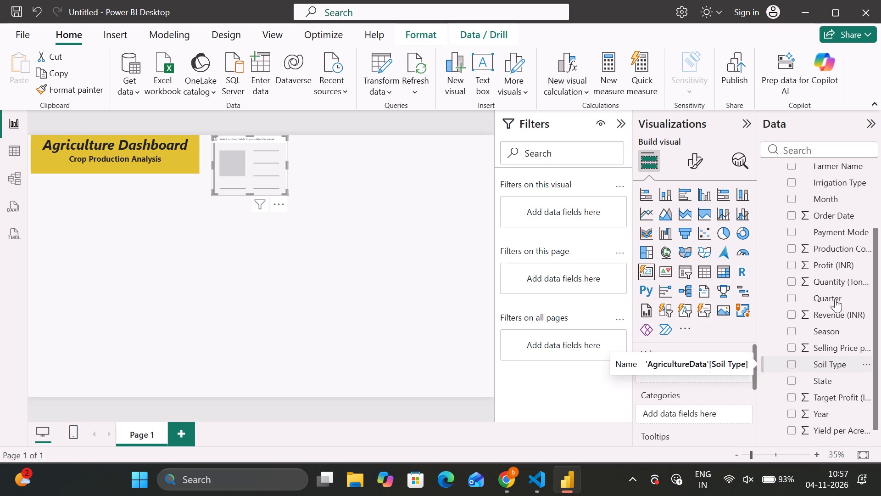
click(512, 479)
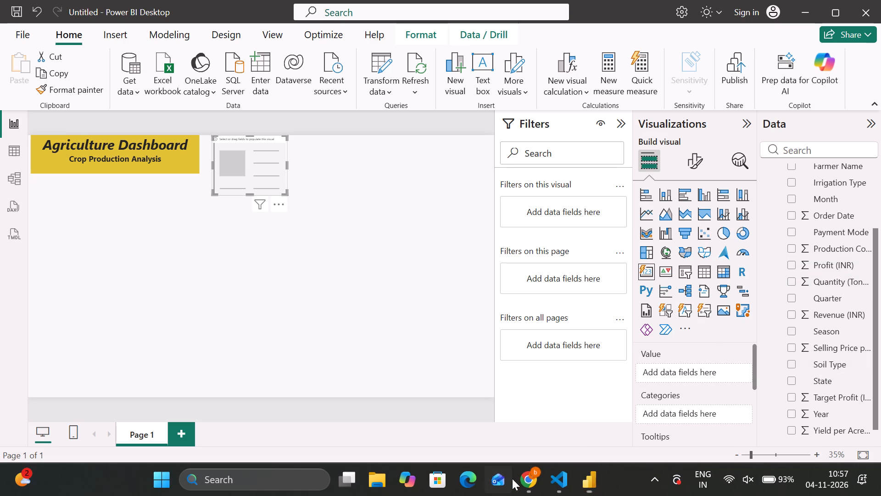
click(521, 479)
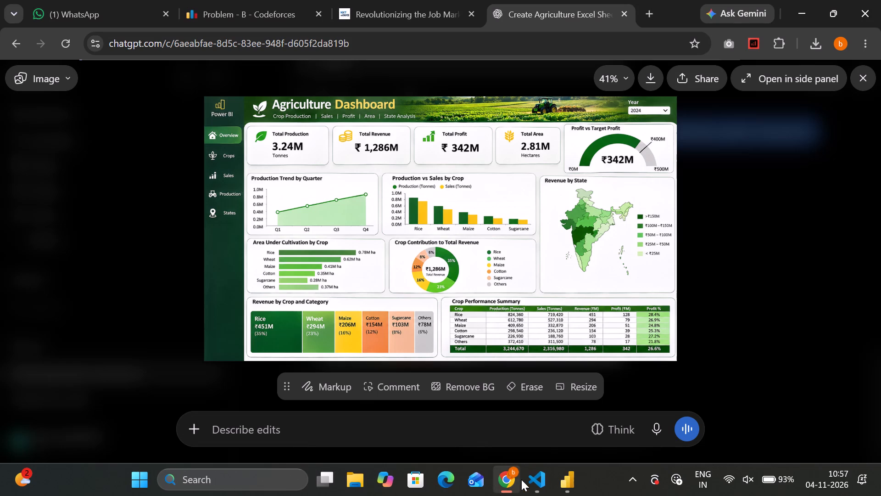
click(560, 482)
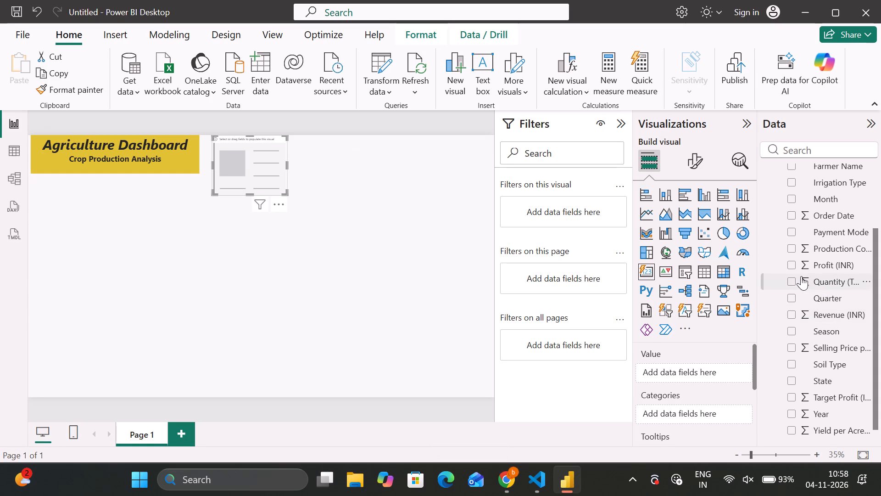
drag(793, 282, 675, 370)
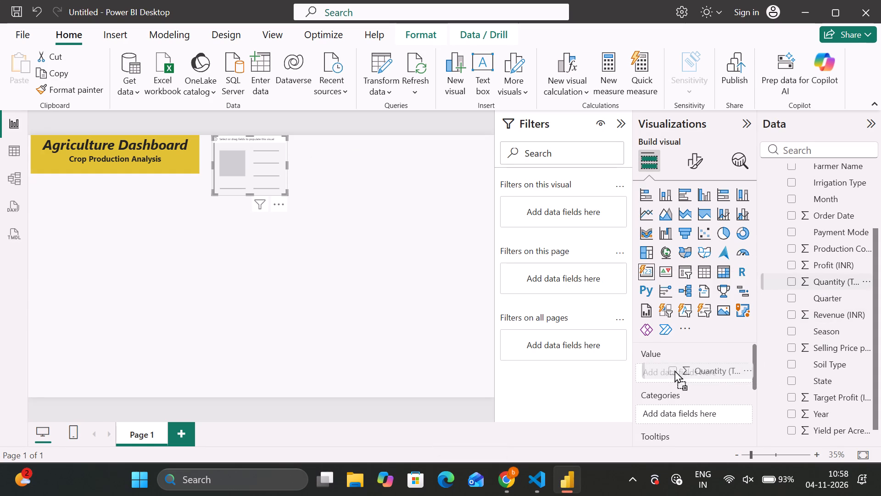
drag(675, 370, 674, 371)
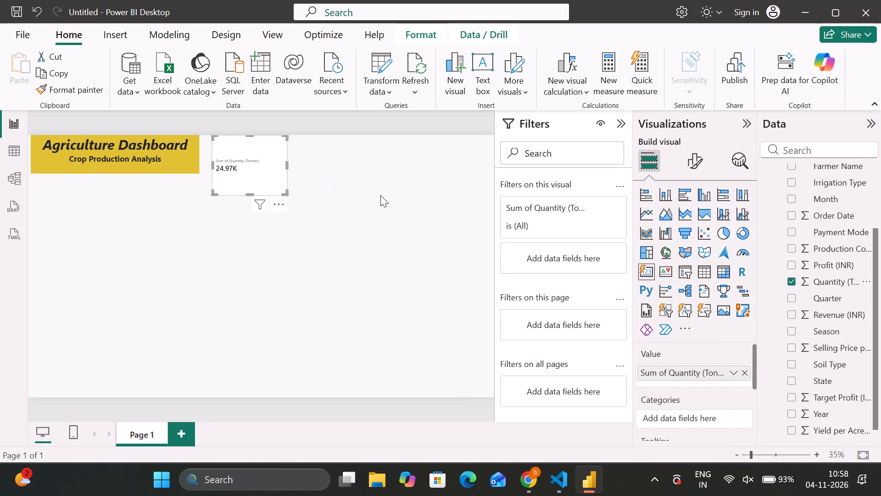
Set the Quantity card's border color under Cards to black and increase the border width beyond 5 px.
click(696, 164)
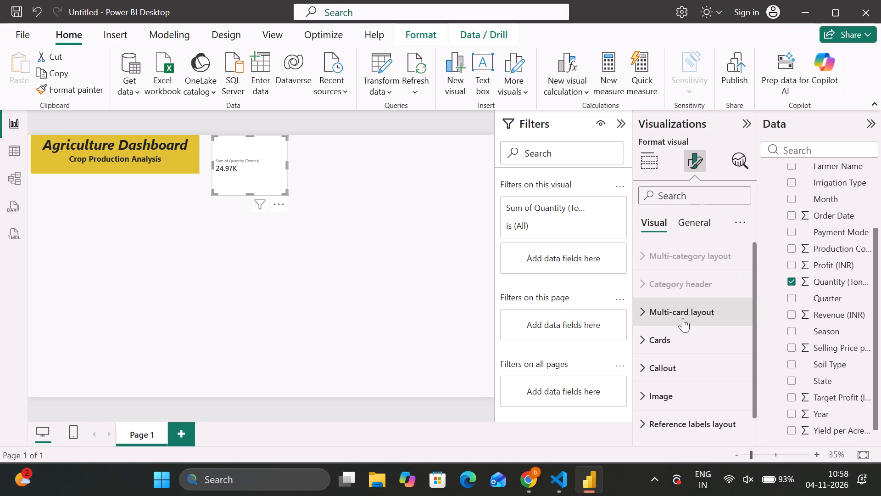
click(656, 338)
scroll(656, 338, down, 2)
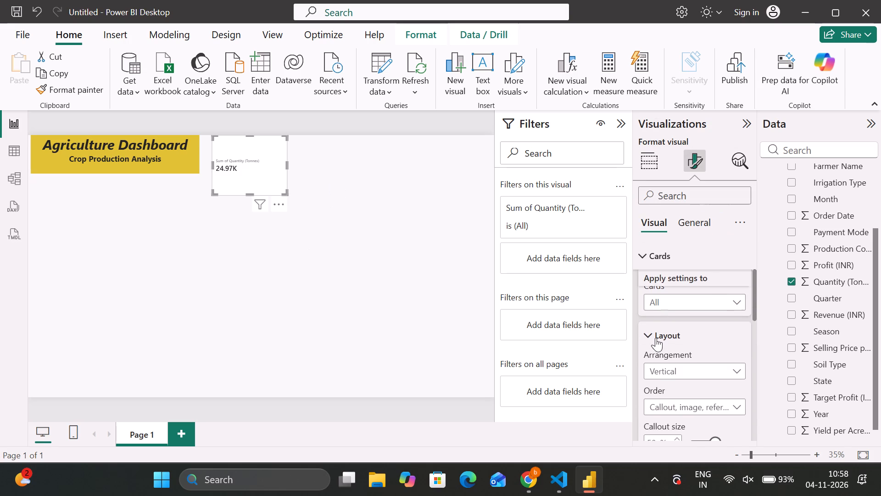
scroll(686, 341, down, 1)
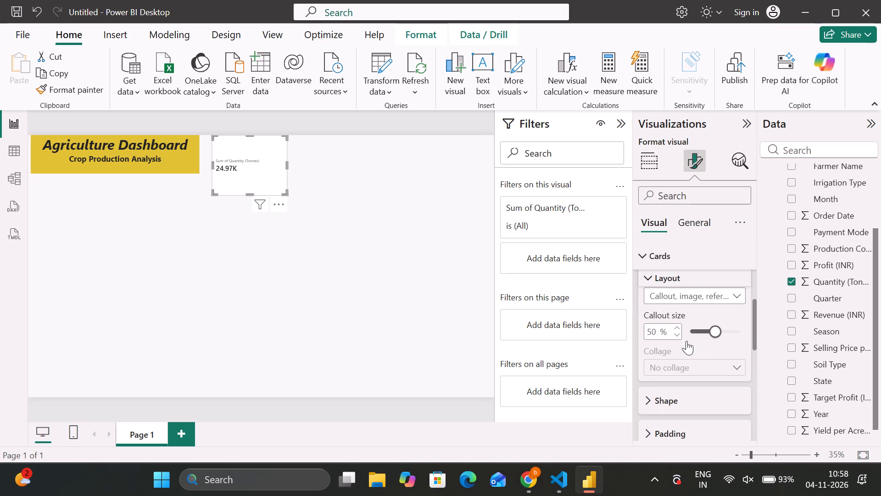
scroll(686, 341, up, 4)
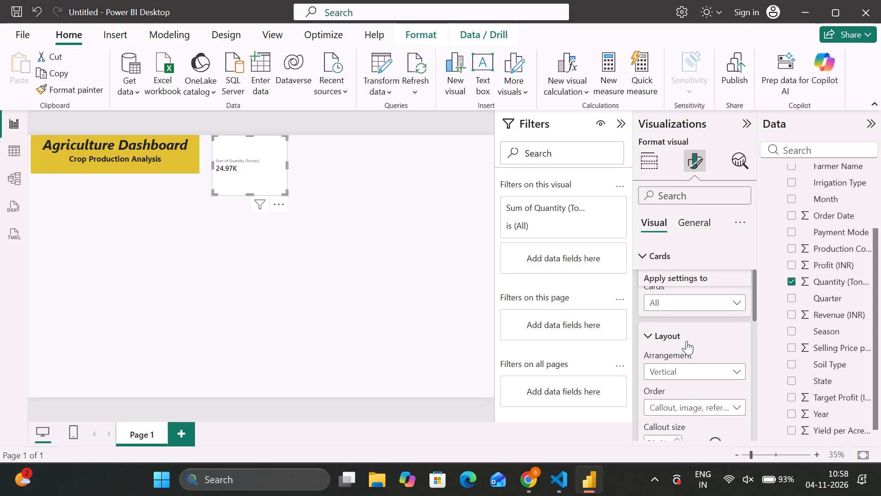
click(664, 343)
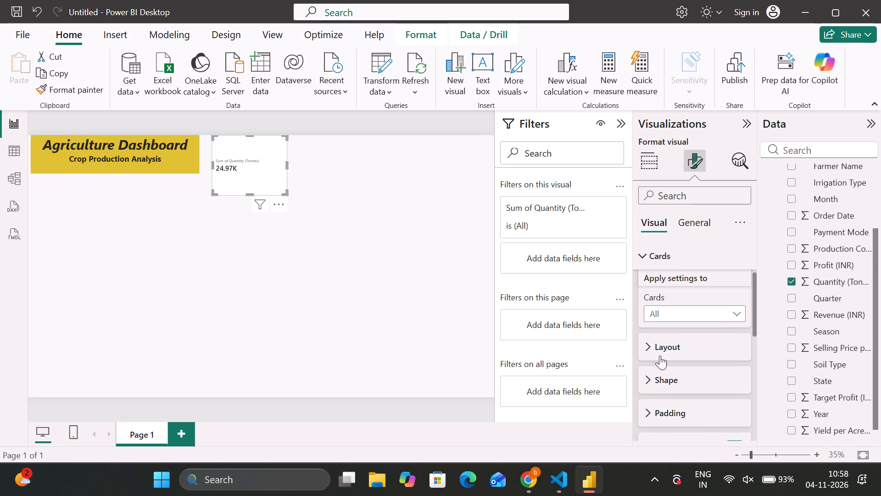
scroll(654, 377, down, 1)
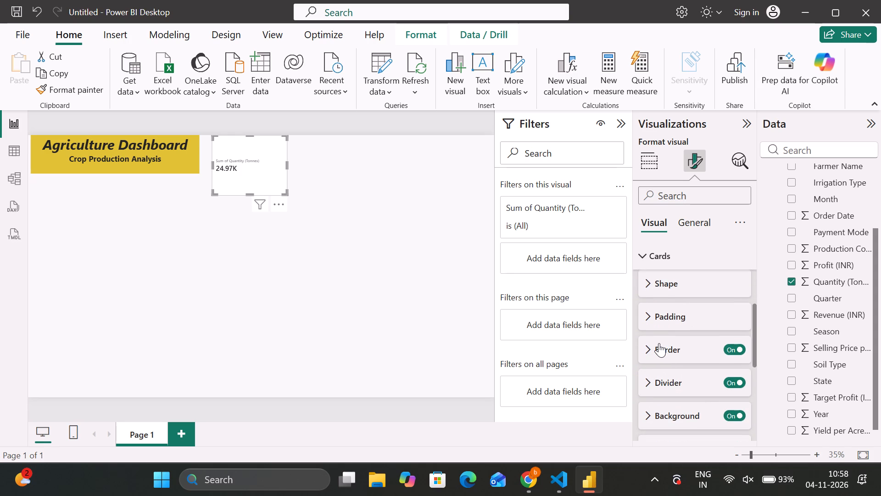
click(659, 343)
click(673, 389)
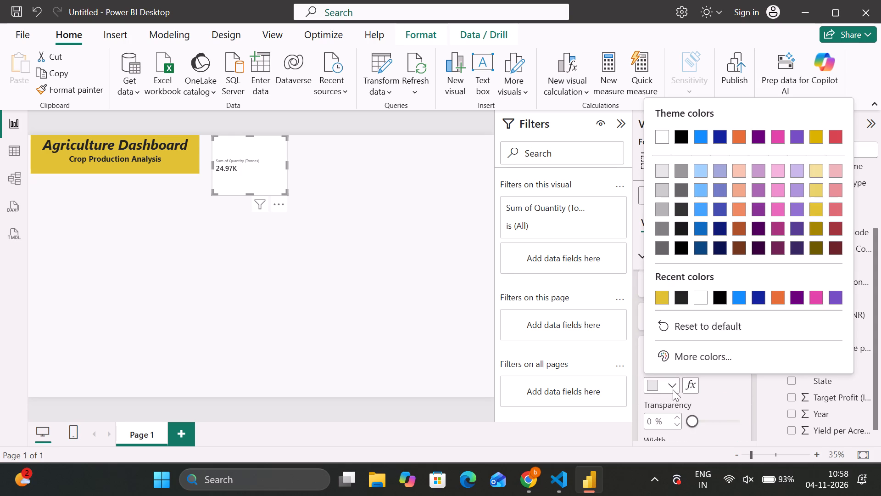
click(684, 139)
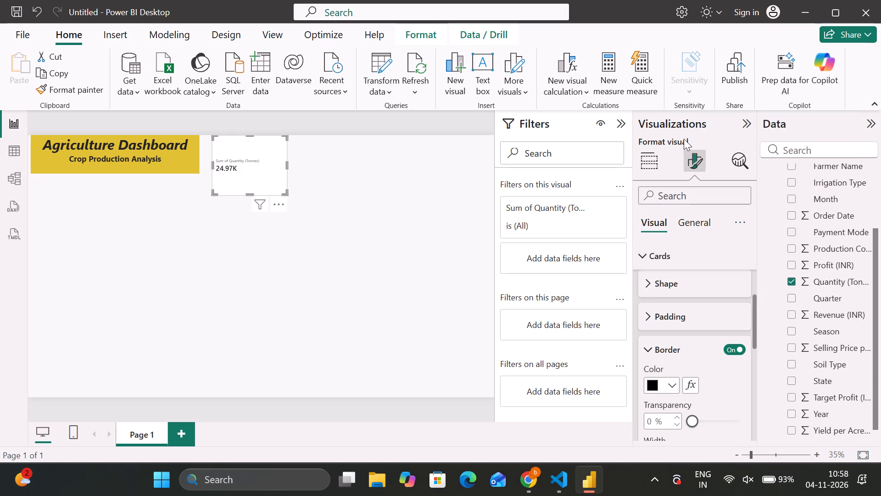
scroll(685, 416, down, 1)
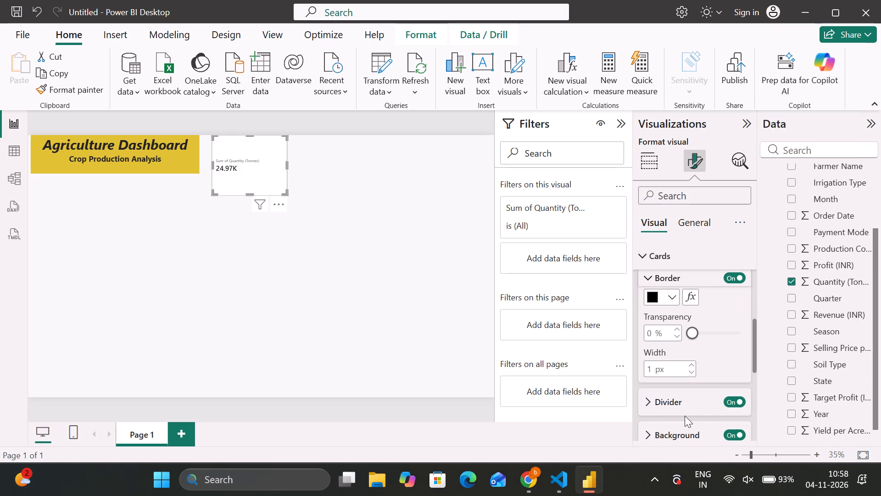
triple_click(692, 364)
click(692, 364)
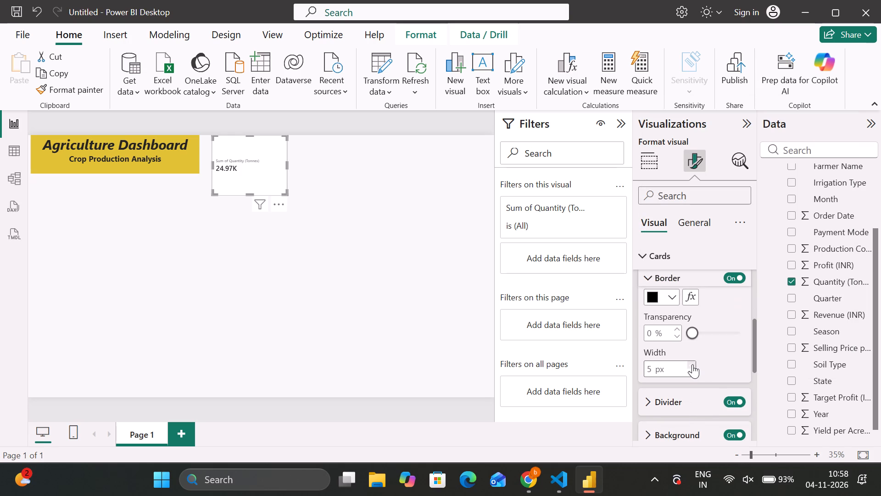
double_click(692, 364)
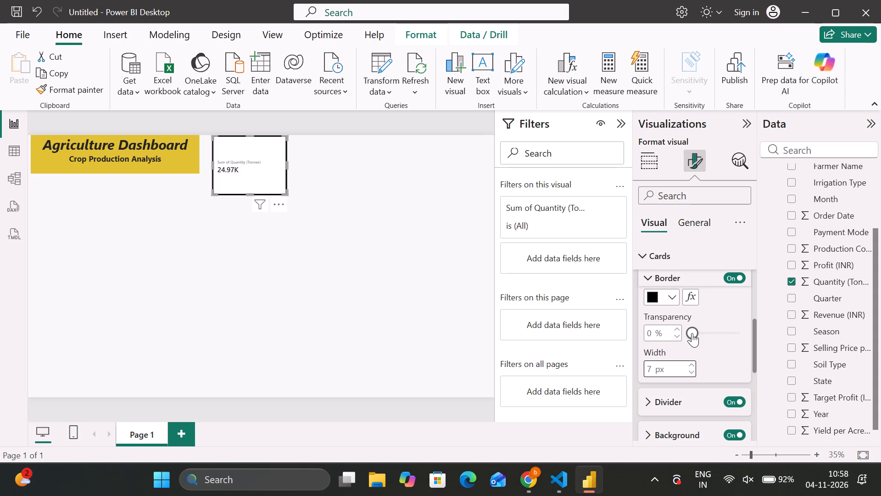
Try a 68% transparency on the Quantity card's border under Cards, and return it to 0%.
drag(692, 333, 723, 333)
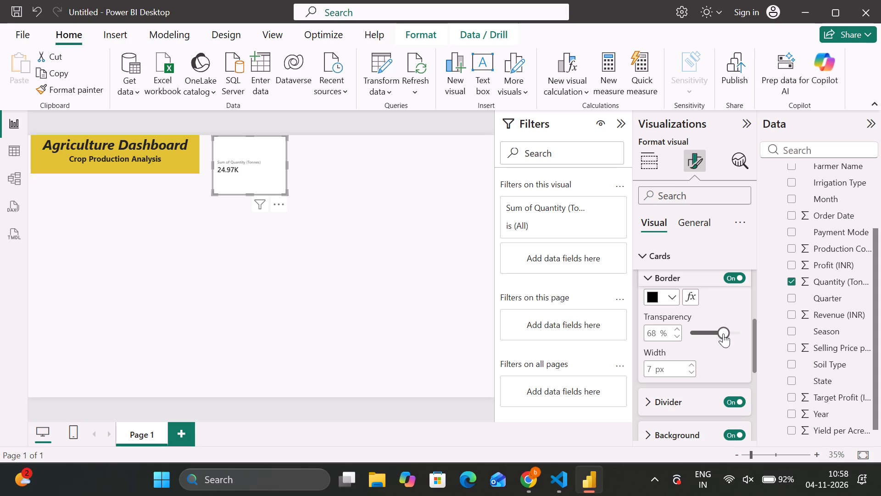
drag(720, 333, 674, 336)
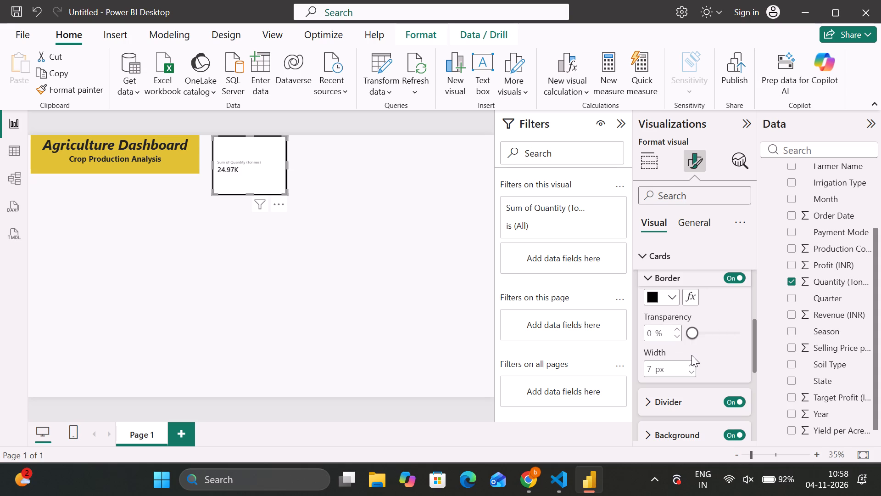
Turn on the Quantity card's visual border under Effects and set its color to black.
scroll(691, 355, up, 1)
click(693, 231)
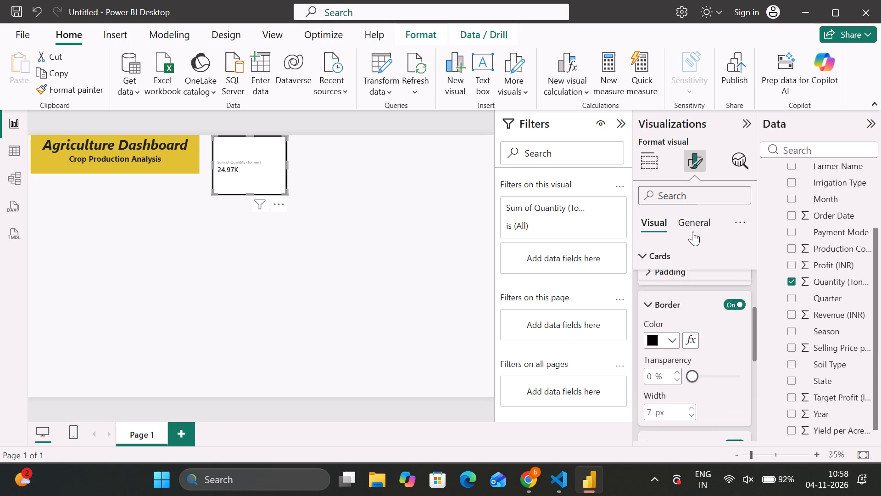
click(654, 306)
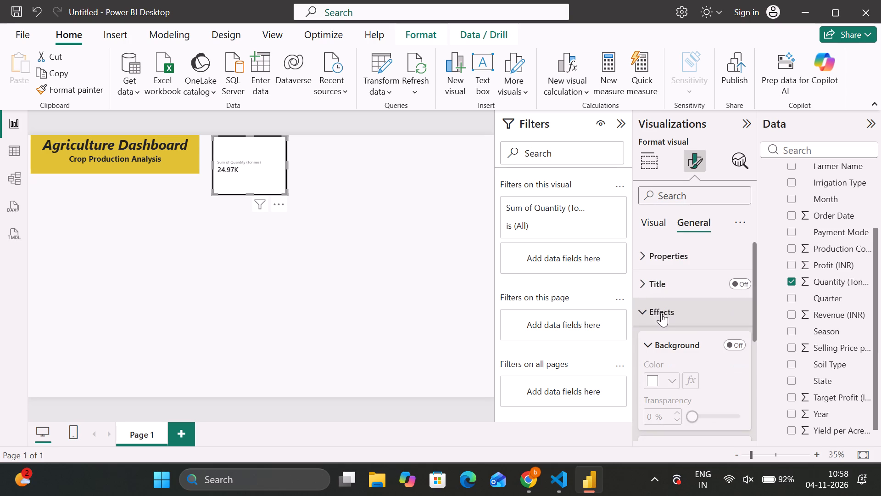
scroll(719, 349, down, 1)
click(655, 352)
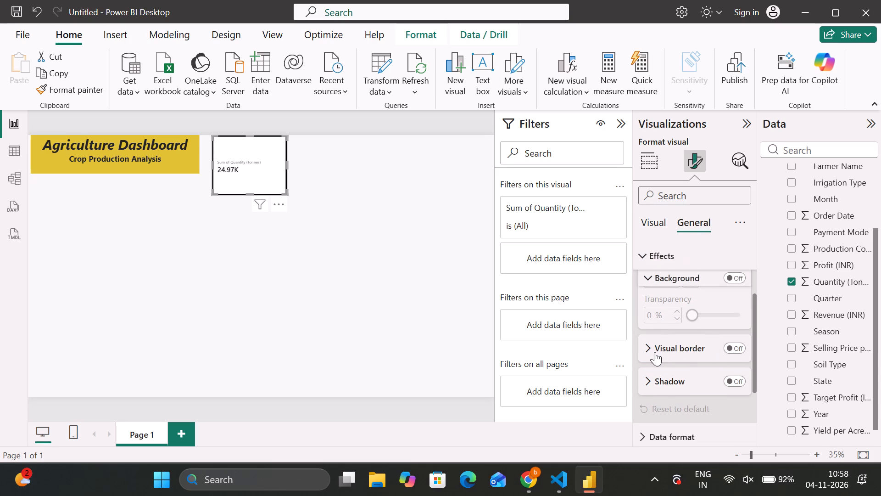
click(730, 348)
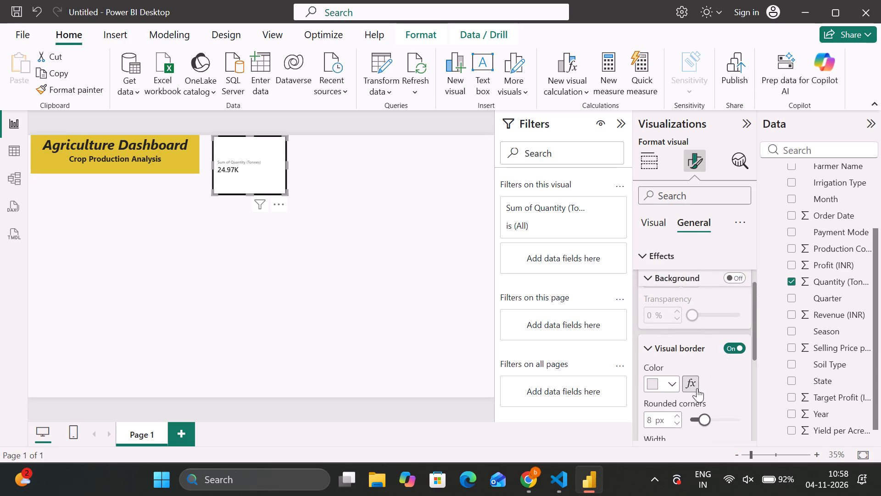
scroll(697, 388, down, 1)
click(674, 333)
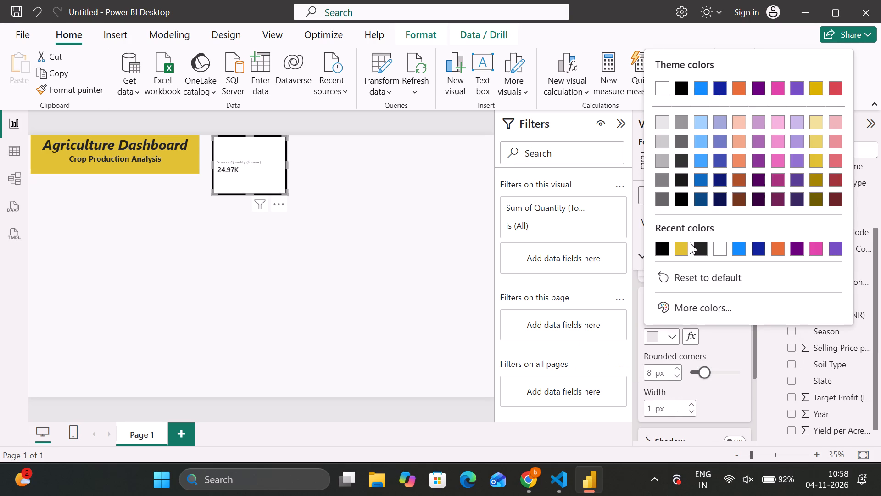
click(686, 83)
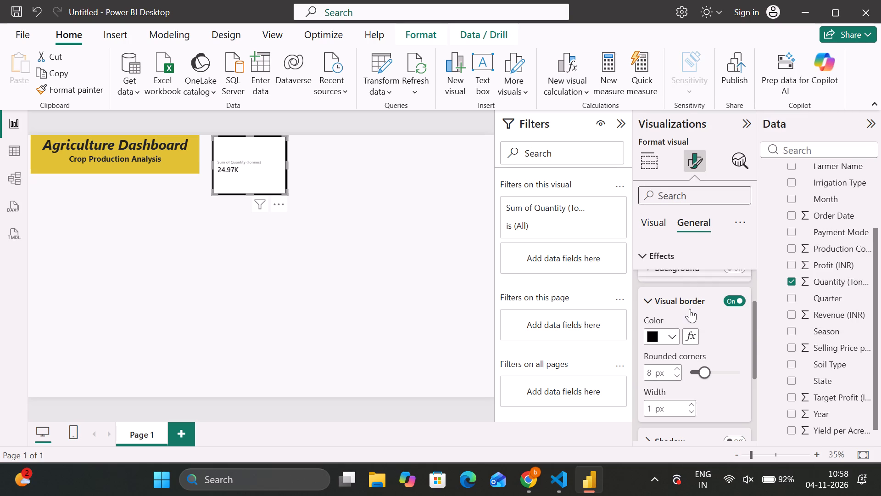
Set the visual border's rounded corners to 12 px and its width to 7 px.
triple_click(675, 369)
click(675, 369)
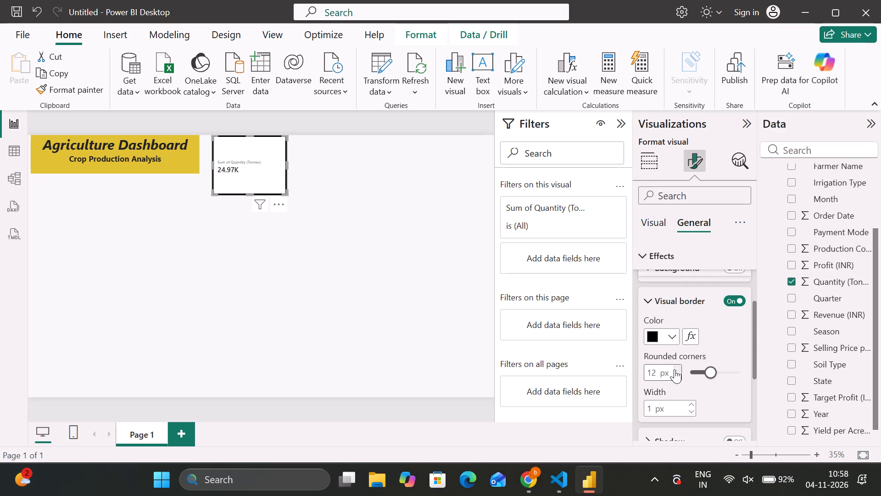
triple_click(690, 404)
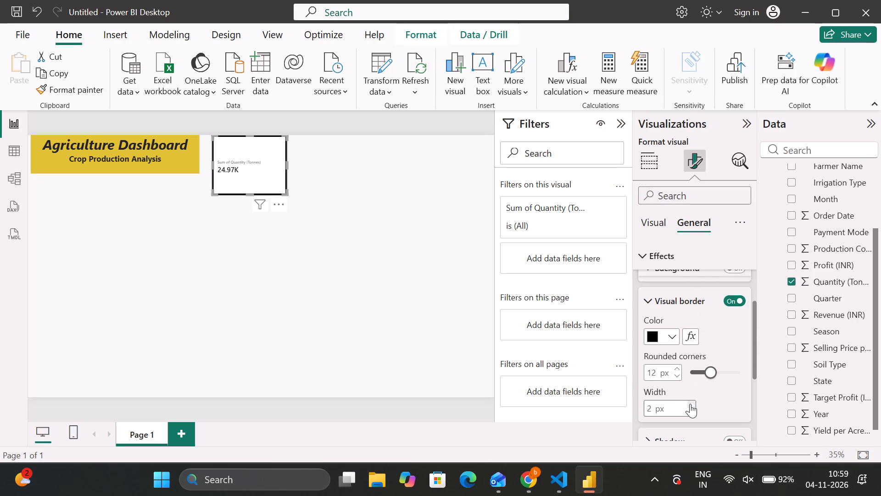
triple_click(690, 404)
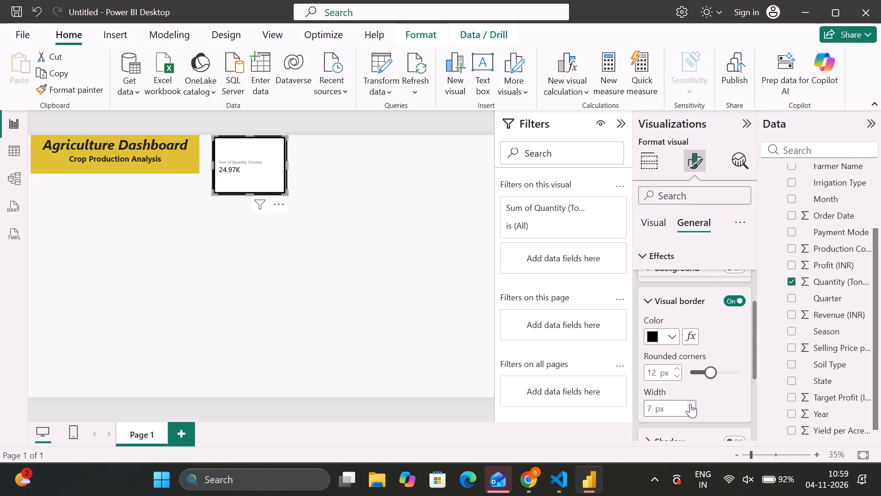
Turn off the Quantity card's inner border under Cards.
click(655, 215)
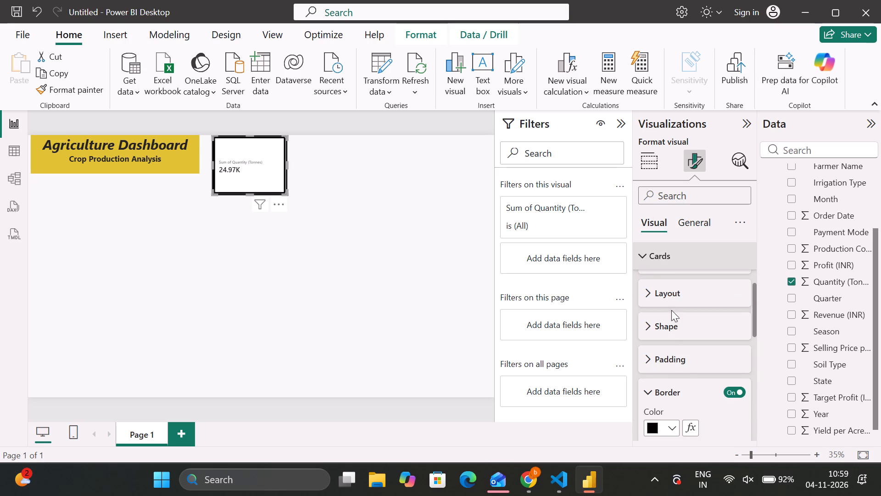
click(736, 396)
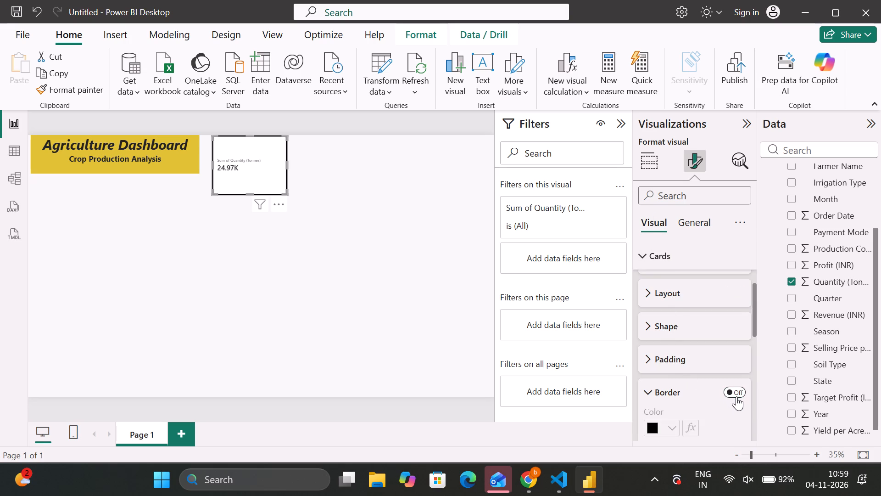
Increase the Quantity card's visual border width to 8 px.
click(689, 220)
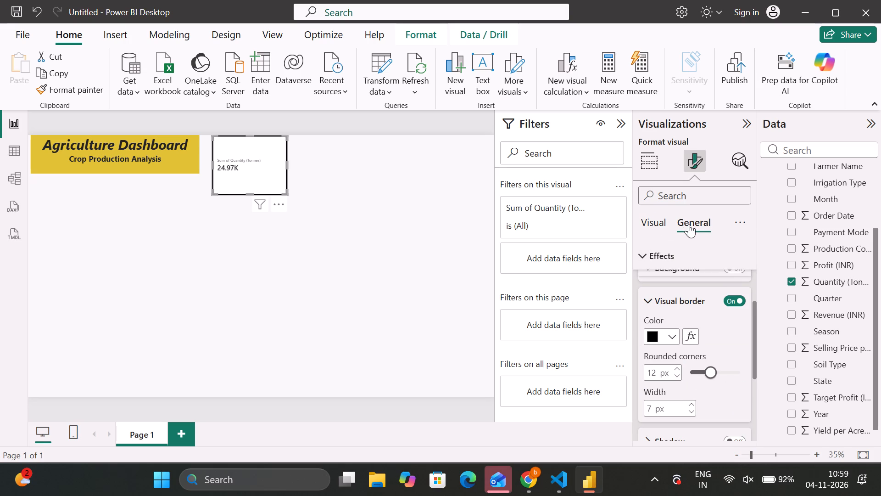
click(692, 403)
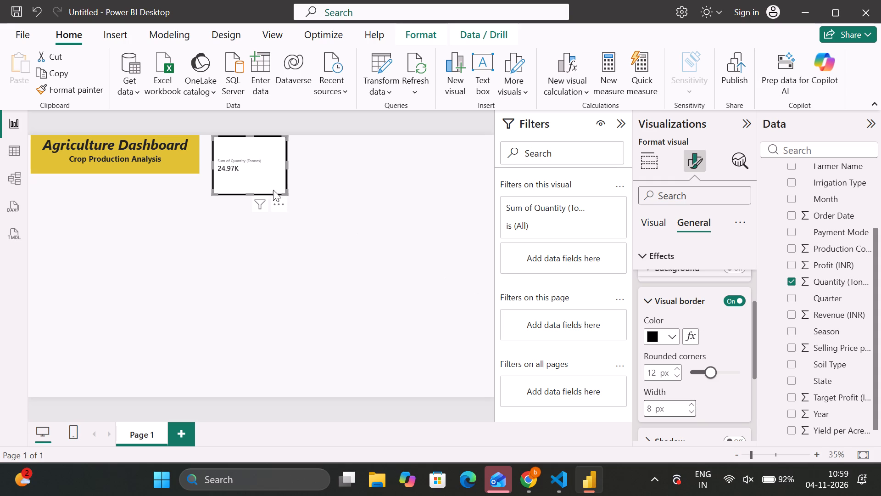
Shrink the Quantity card slightly in both width and height from its lower corner.
drag(286, 193, 276, 189)
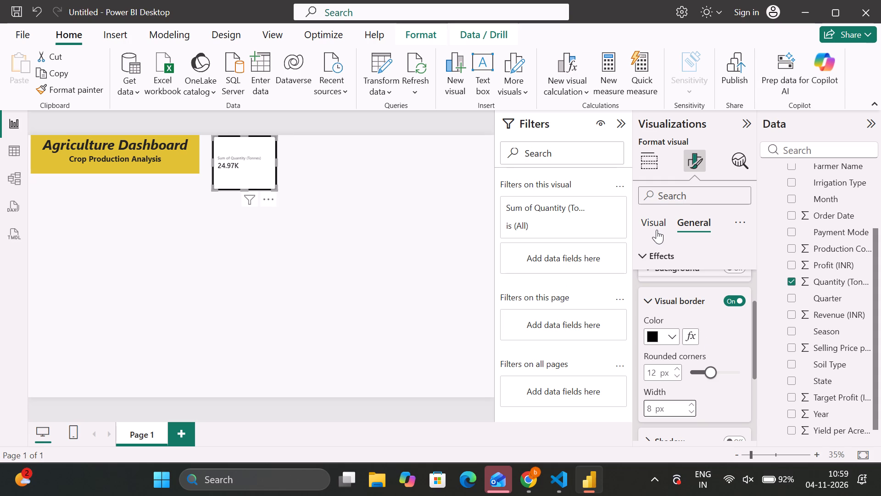
Set the layout arrangement of the Quantity card to Horizontal.
click(675, 301)
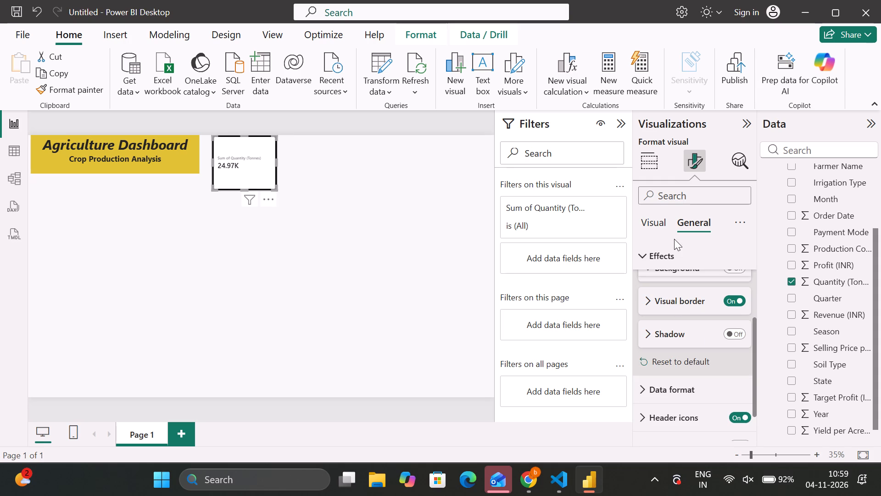
click(657, 223)
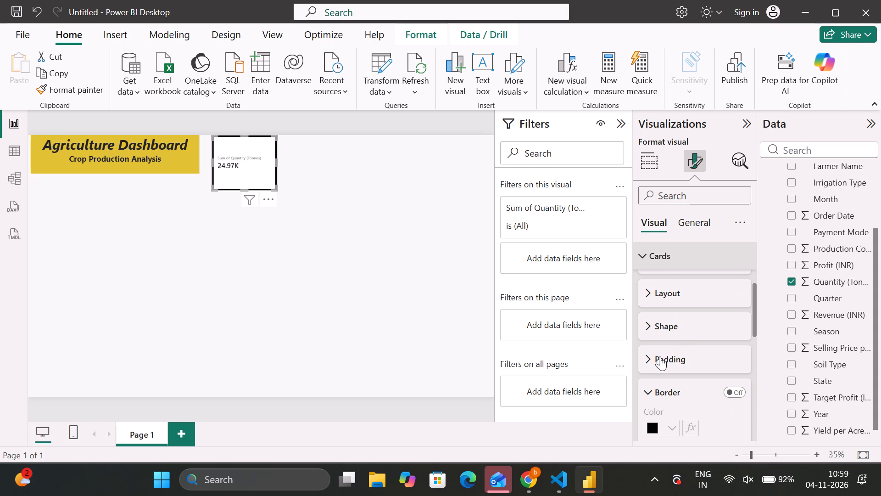
click(658, 389)
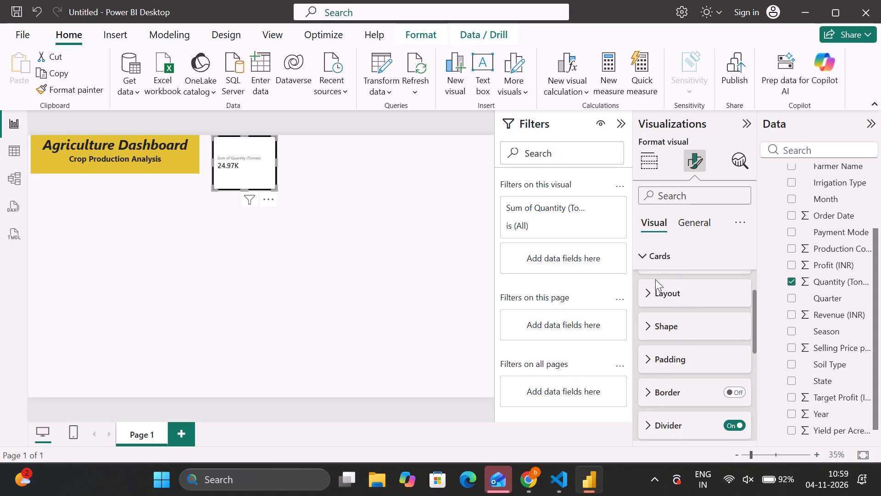
click(655, 279)
click(658, 296)
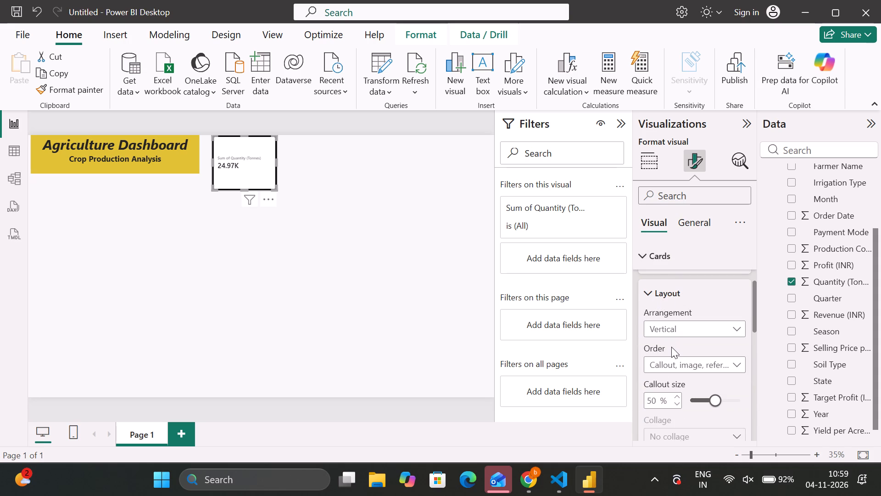
click(677, 335)
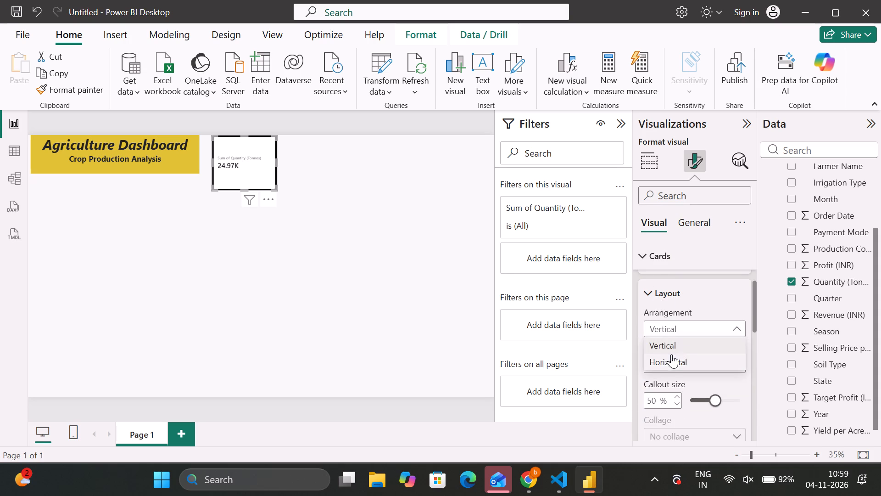
click(671, 357)
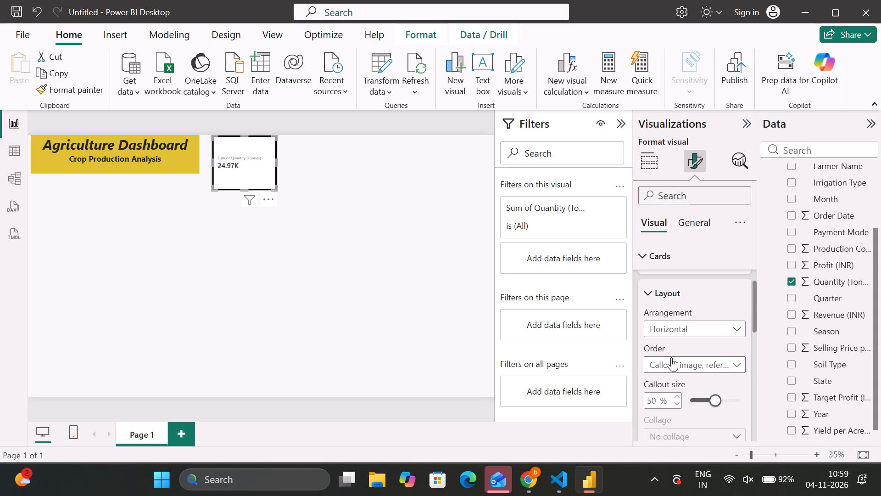
Set the layout arrangement of the Quantity card to Vertical.
click(676, 328)
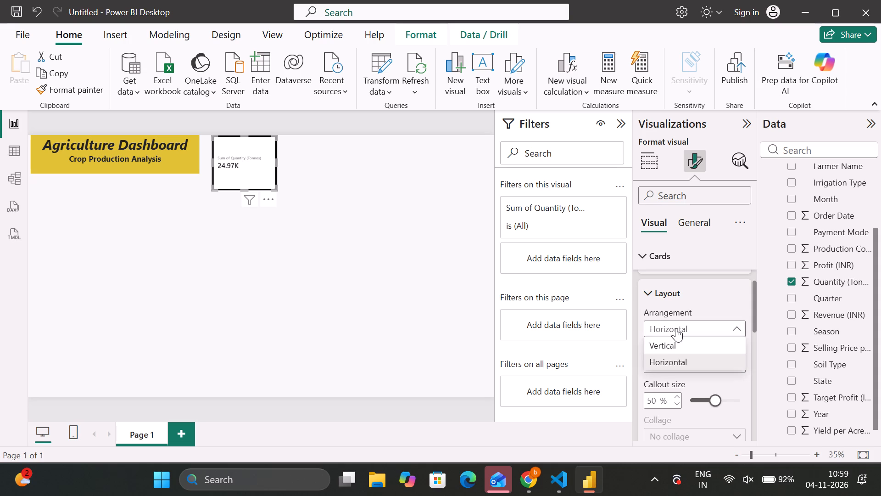
click(673, 346)
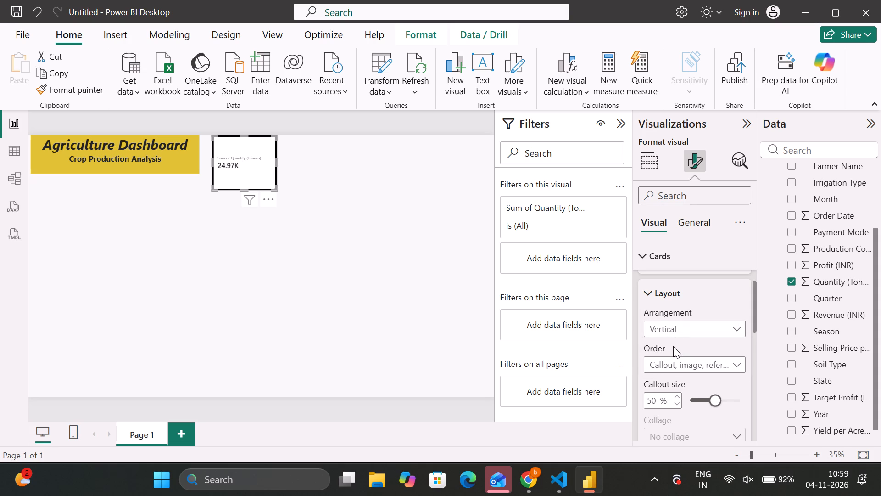
click(660, 295)
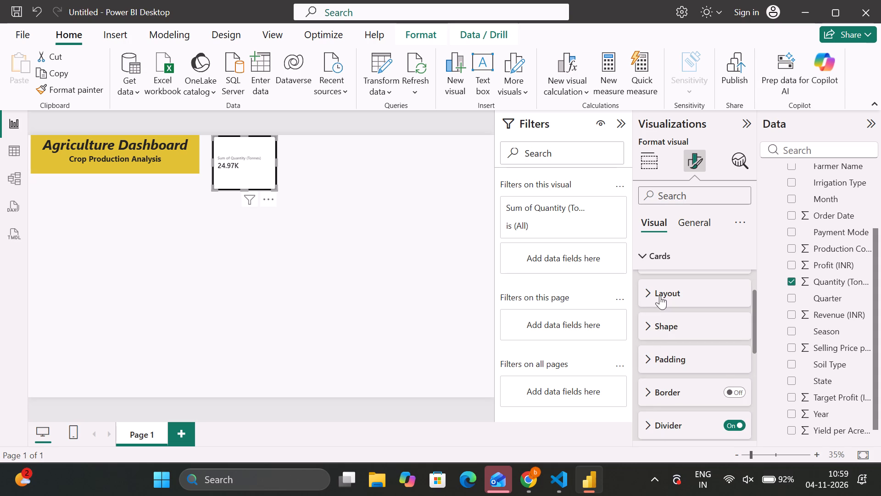
Look through the remaining Cards format settings and the other visual format categories of the Quantity card.
scroll(662, 322, down, 3)
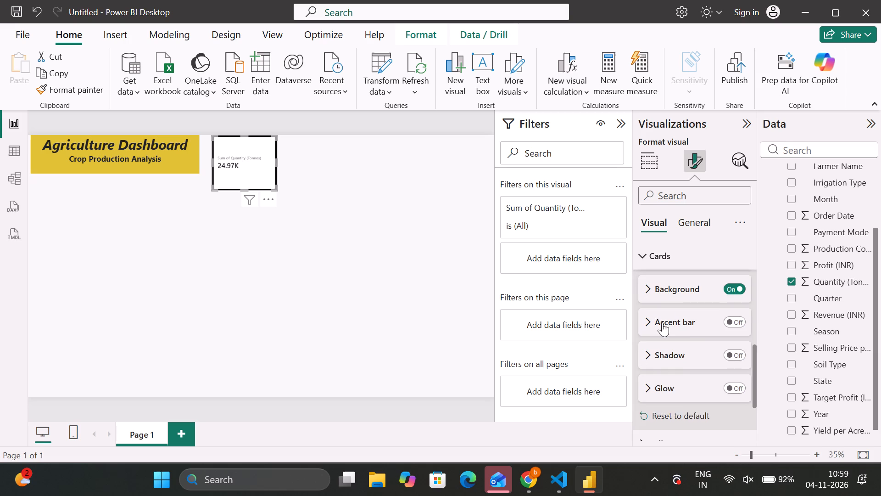
scroll(662, 322, up, 3)
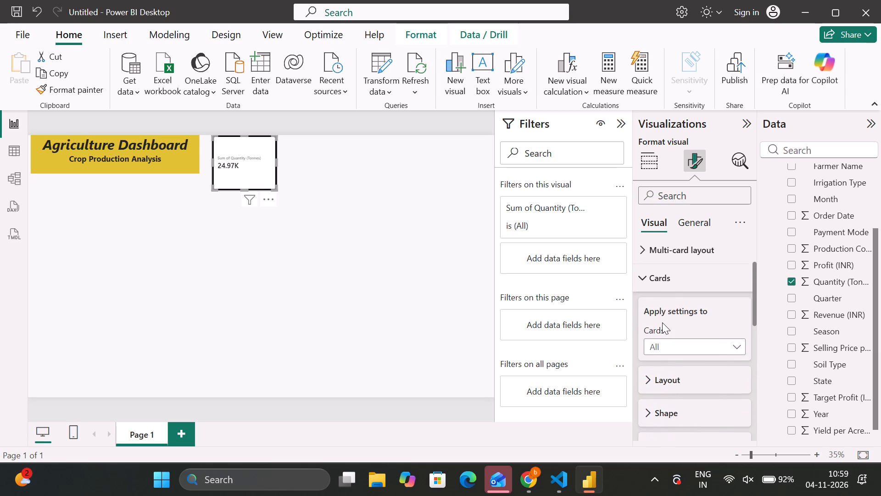
scroll(662, 322, up, 1)
click(645, 313)
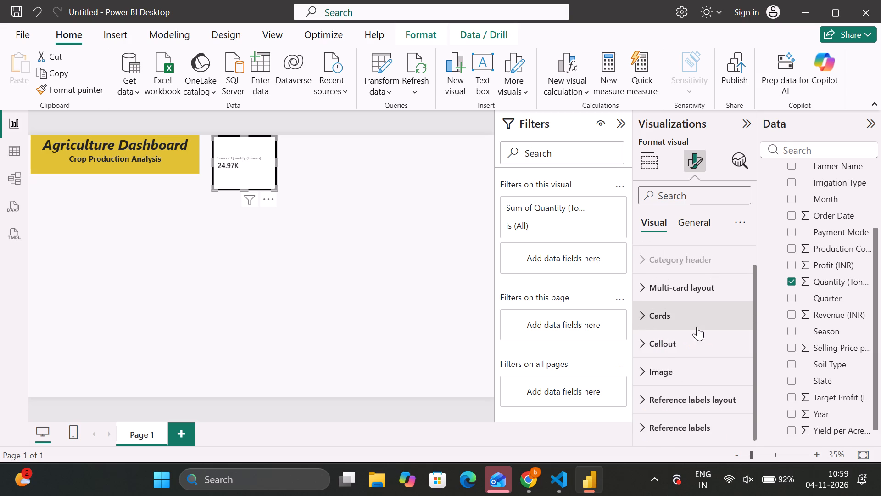
scroll(668, 346, down, 2)
scroll(668, 346, up, 1)
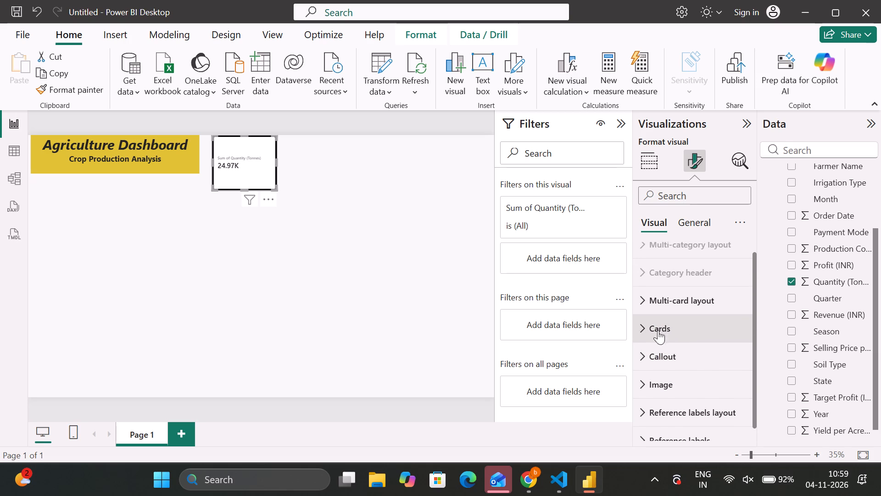
Add a second card visual, shrink it to about the Quantity card's size and place it just right of that card at the page top.
click(318, 244)
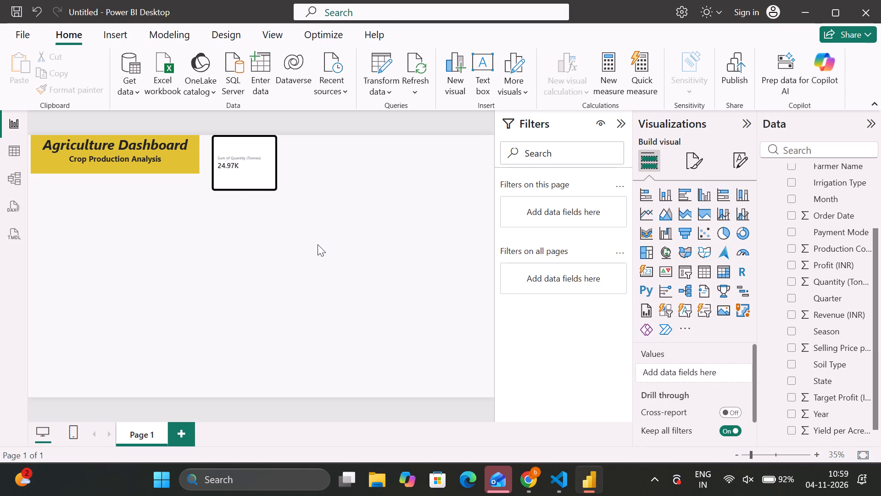
click(652, 273)
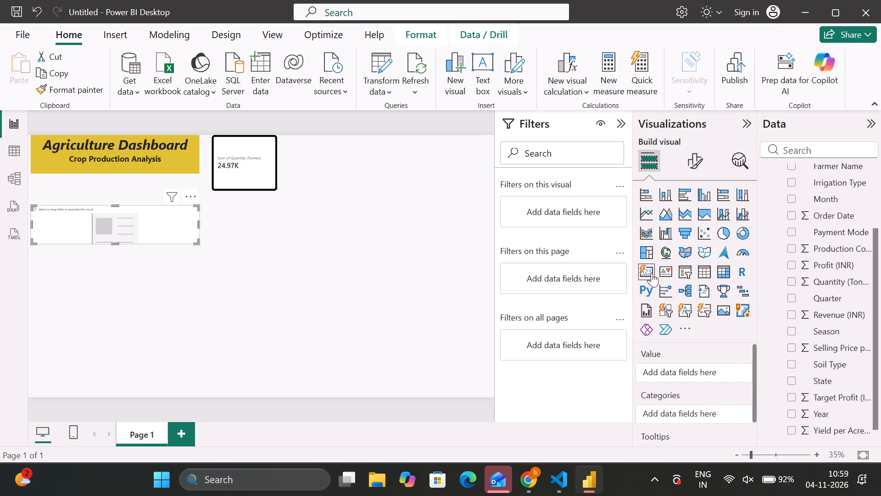
drag(196, 240, 169, 244)
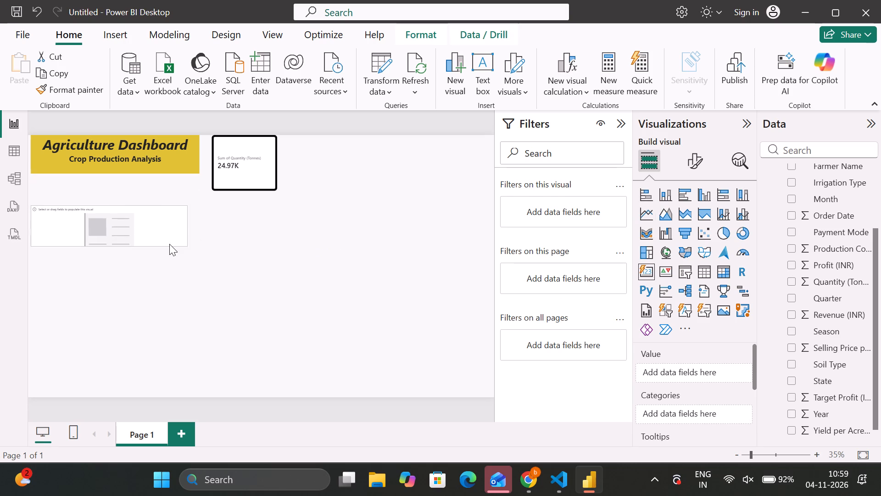
drag(169, 244, 97, 253)
drag(64, 230, 346, 193)
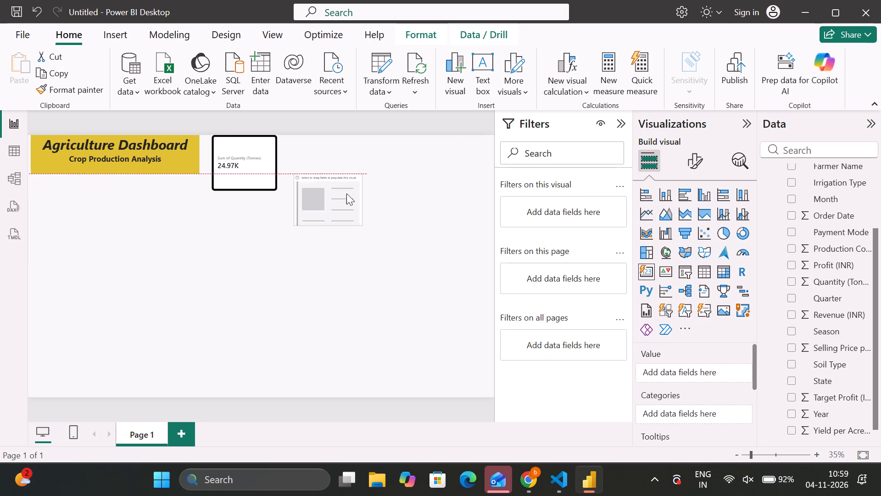
drag(346, 193, 325, 160)
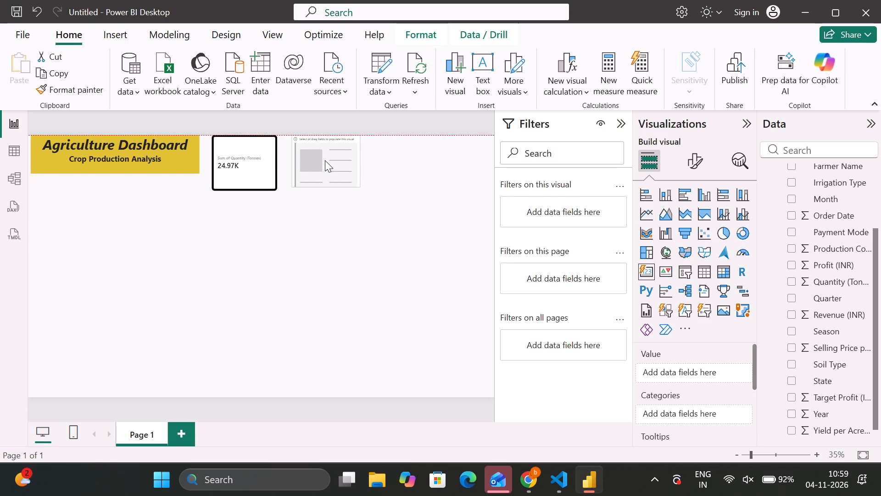
drag(325, 160, 325, 161)
Recheck the reference image in the browser and add Revenue (INR) from AgricultureData as the new card's value.
click(697, 155)
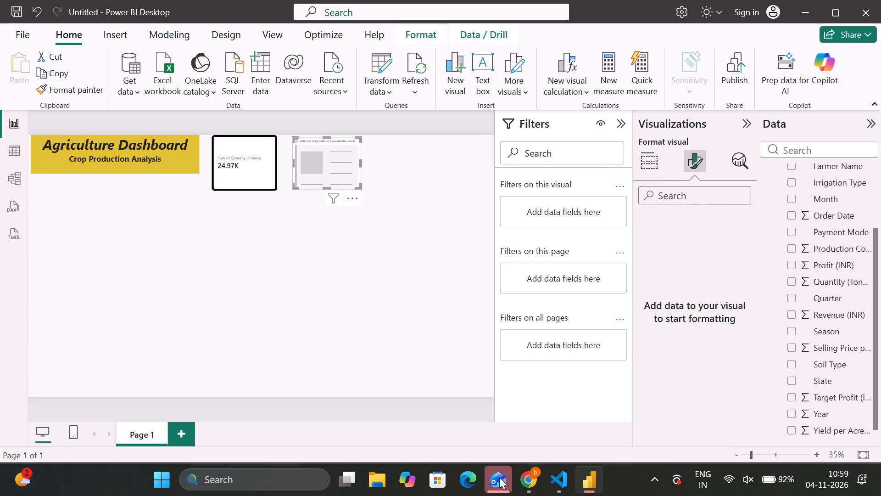
click(560, 375)
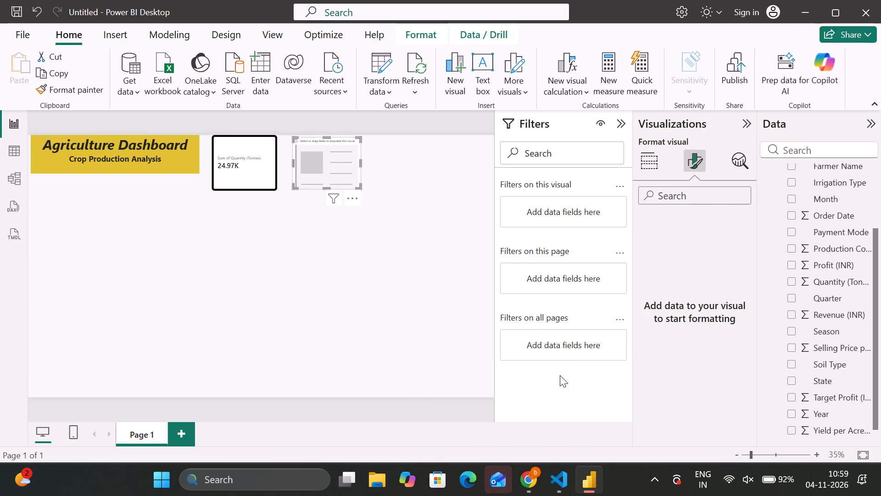
click(535, 479)
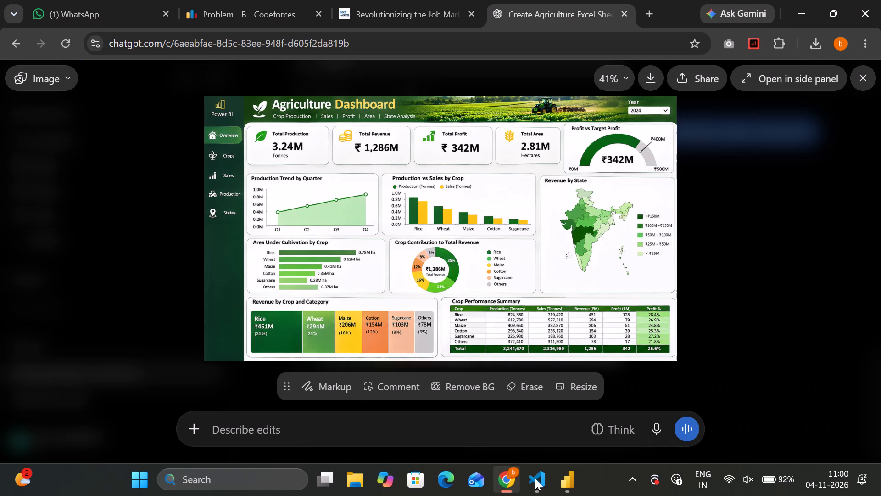
click(570, 486)
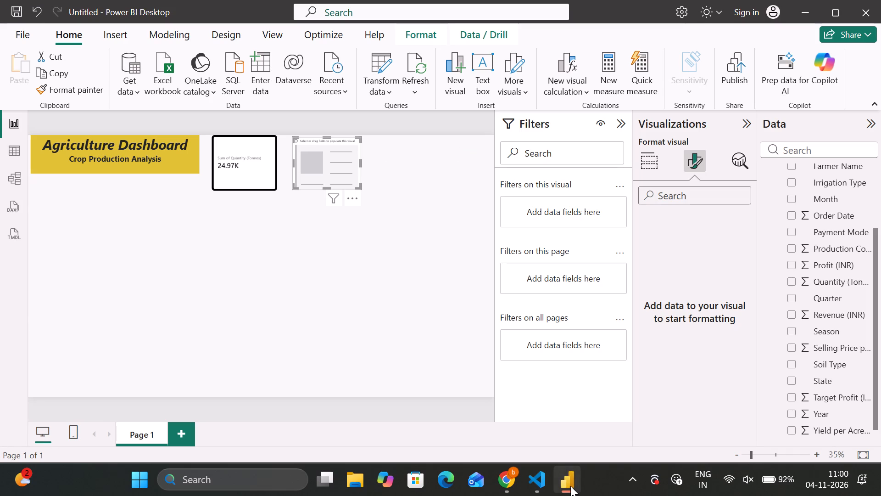
click(327, 155)
click(640, 169)
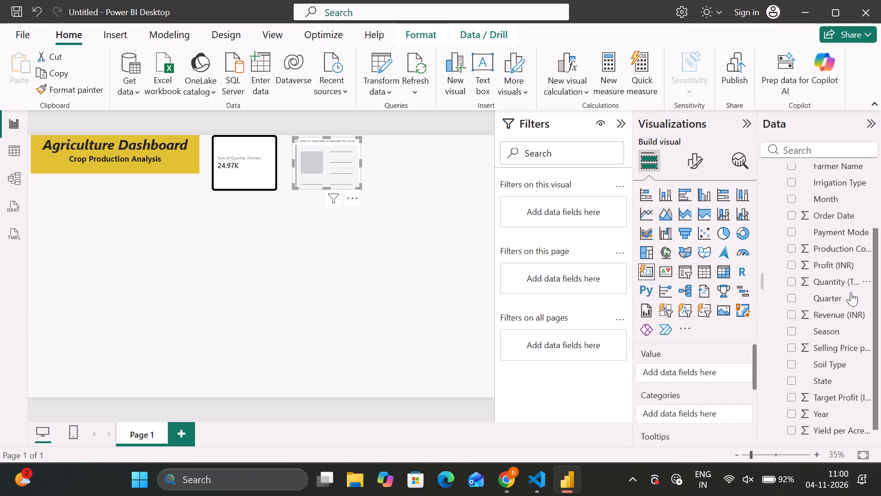
scroll(854, 298, down, 2)
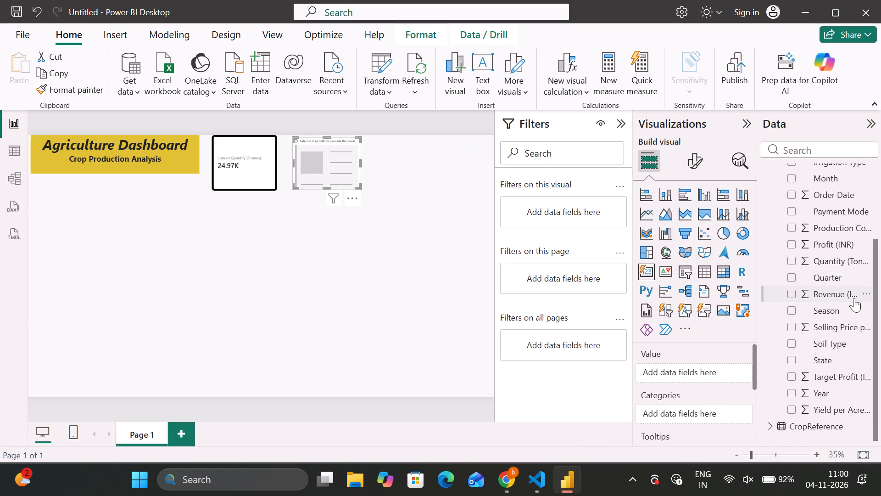
drag(789, 300, 679, 370)
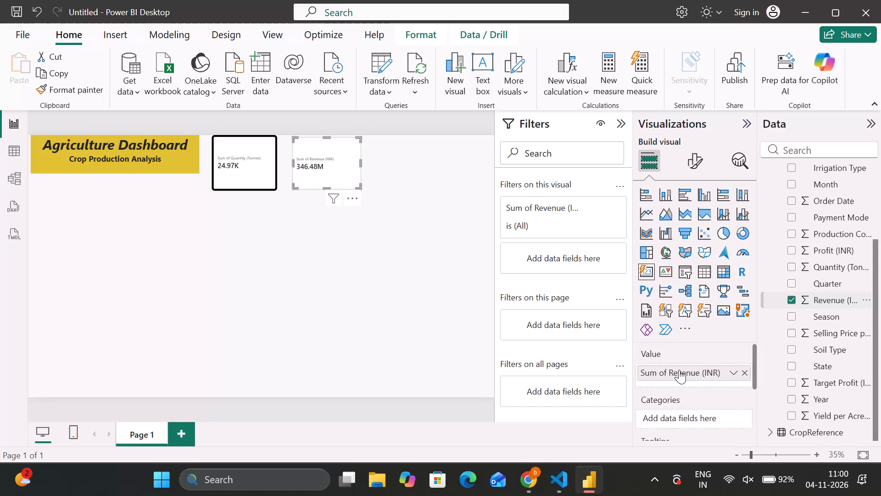
Turn on the visual border of the Revenue card and set it to black with a width of 8 px.
click(693, 161)
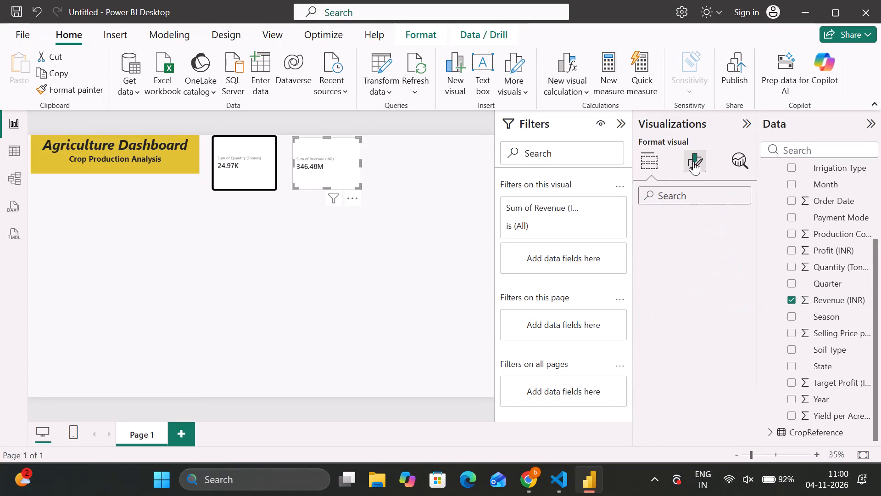
click(704, 230)
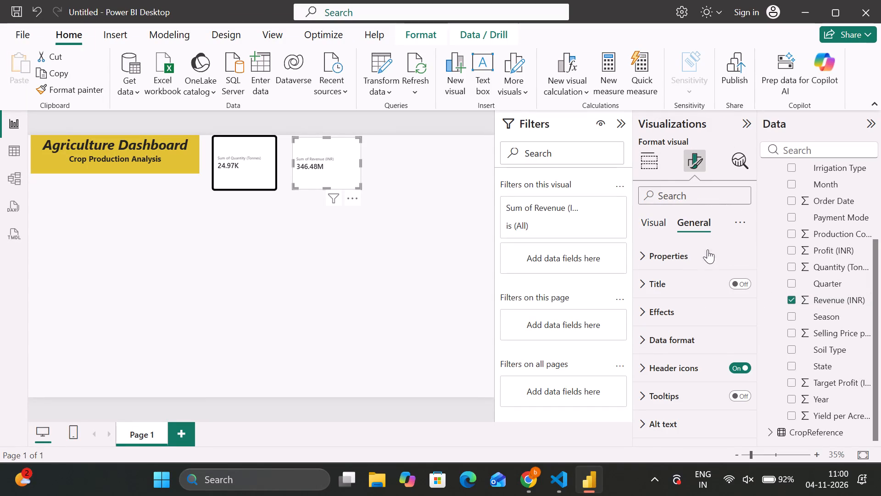
click(691, 313)
scroll(691, 313, down, 1)
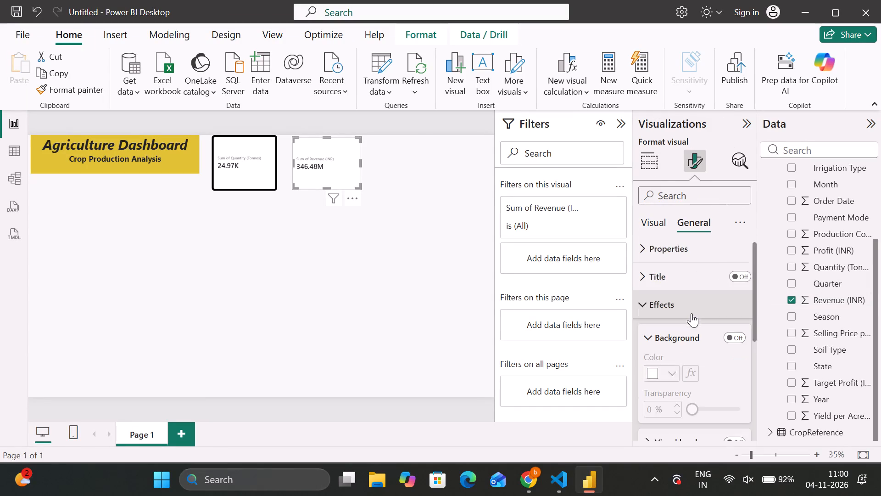
scroll(691, 313, down, 1)
click(729, 329)
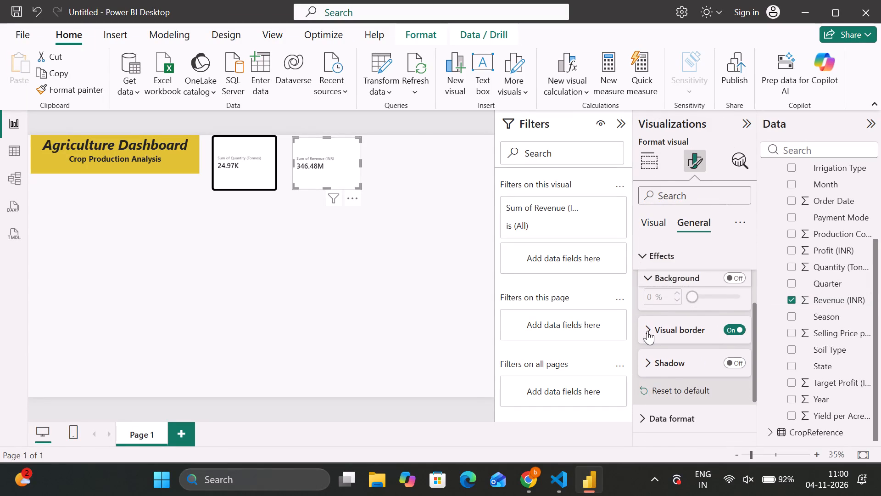
click(652, 332)
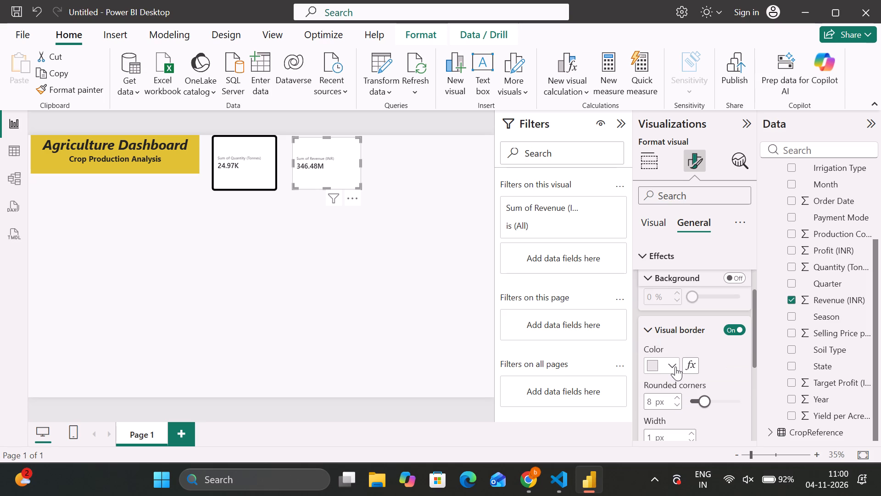
click(675, 366)
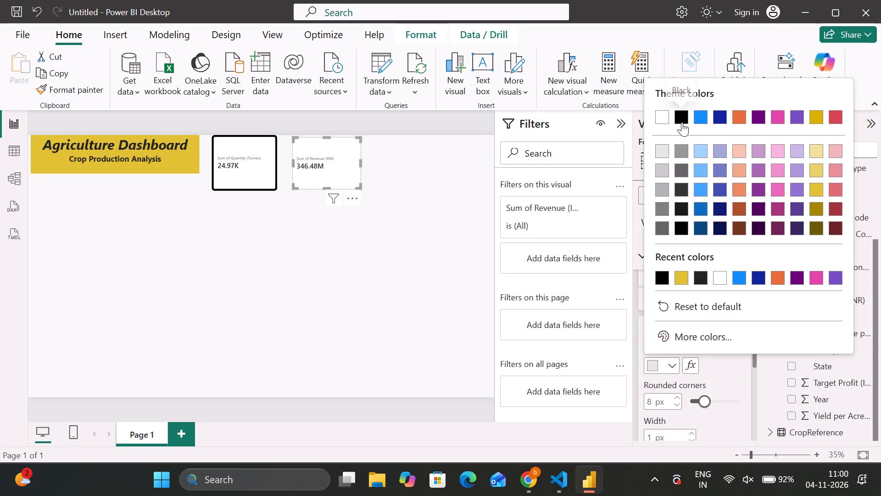
click(682, 122)
scroll(694, 333, down, 1)
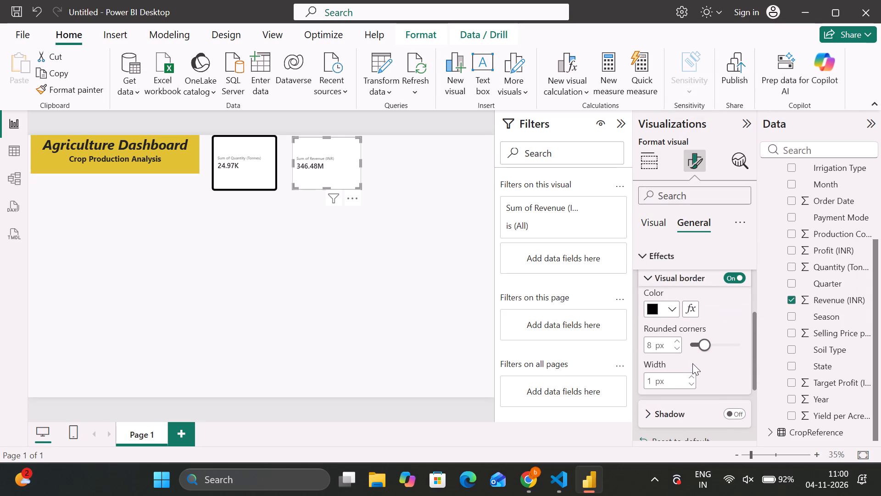
triple_click(691, 374)
triple_click(691, 374)
click(691, 374)
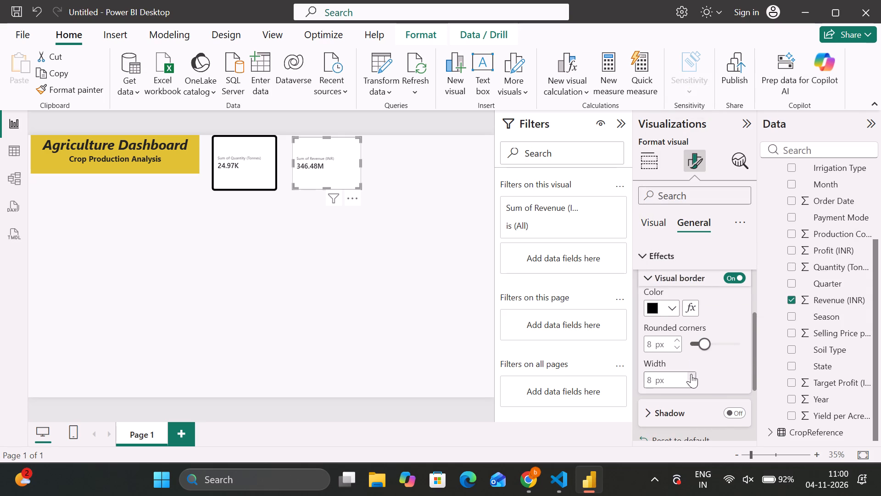
click(354, 318)
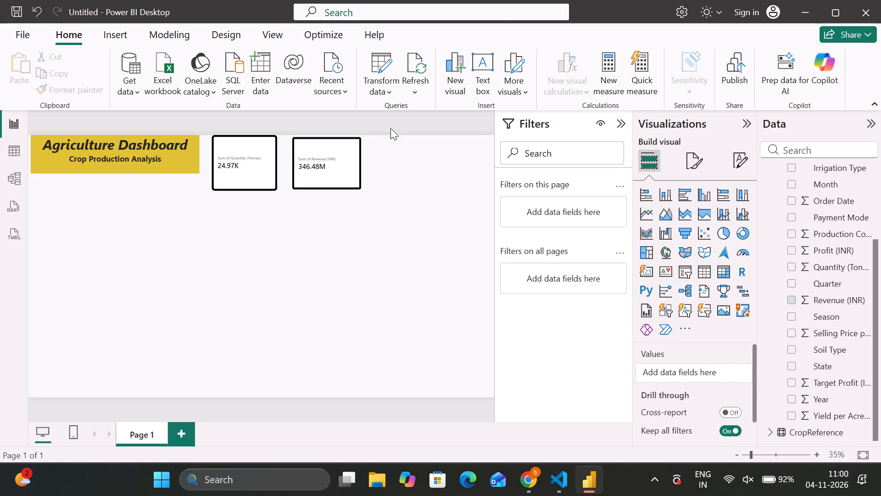
Narrow the Revenue card and align its lower edge with the bottom of the Quantity card.
click(340, 166)
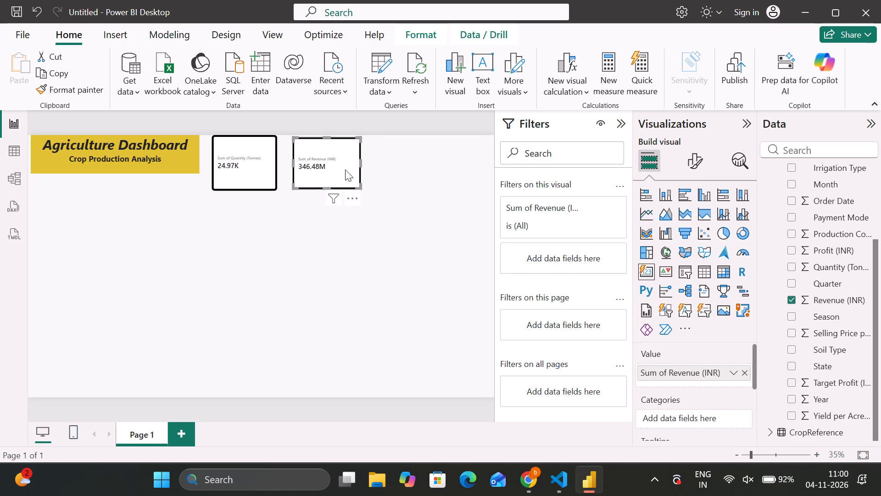
drag(361, 186, 351, 187)
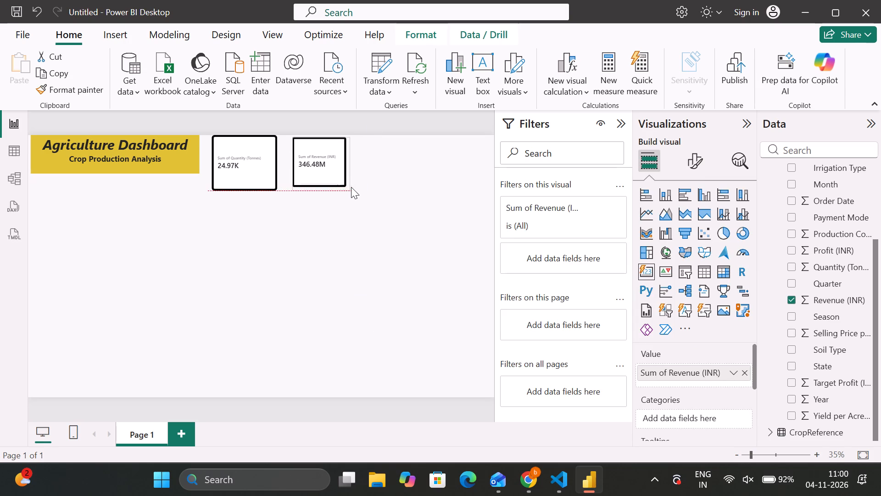
drag(351, 187, 355, 190)
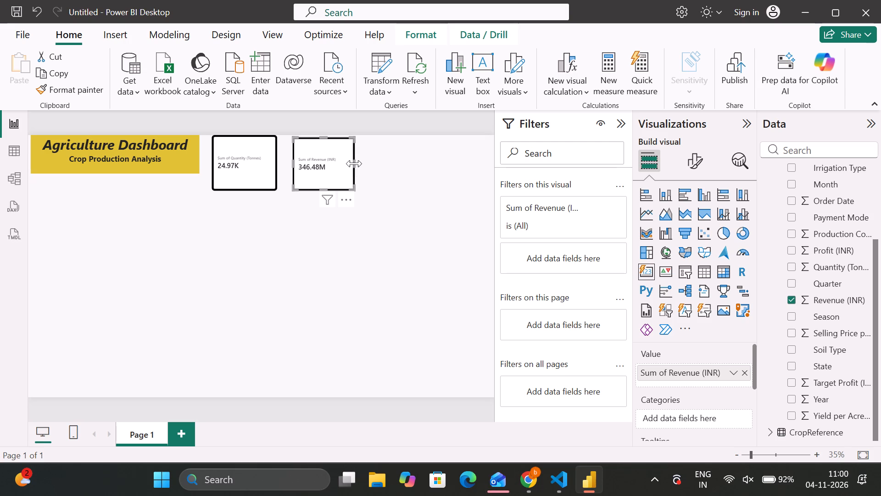
drag(354, 163, 350, 164)
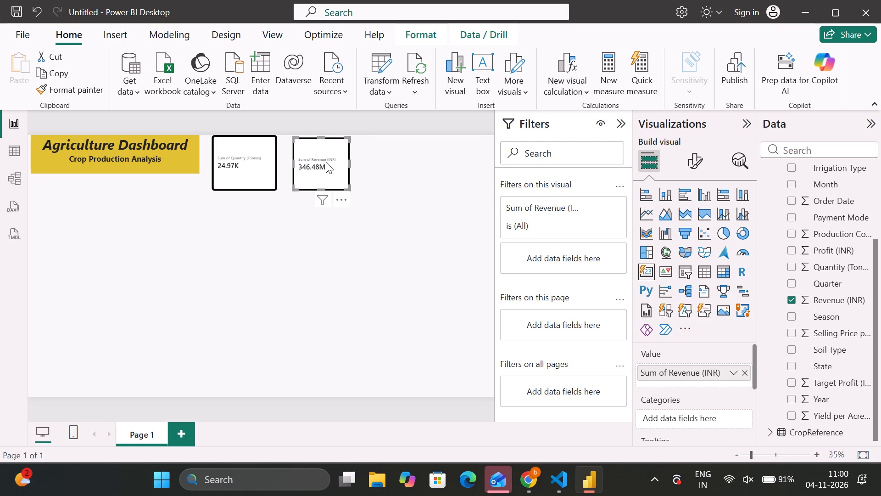
click(347, 185)
click(338, 175)
Set the Revenue card's visual border to 9 px rounded corners and 10 px width.
click(696, 165)
click(690, 227)
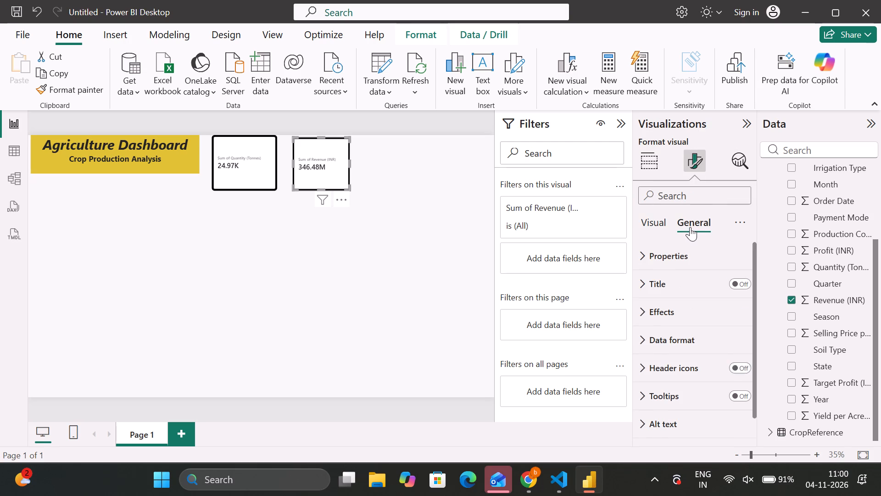
click(655, 308)
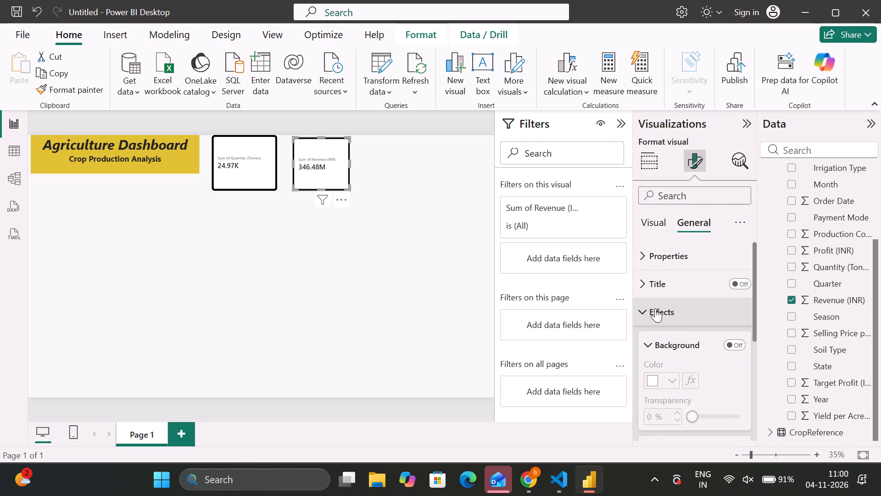
scroll(679, 330, down, 1)
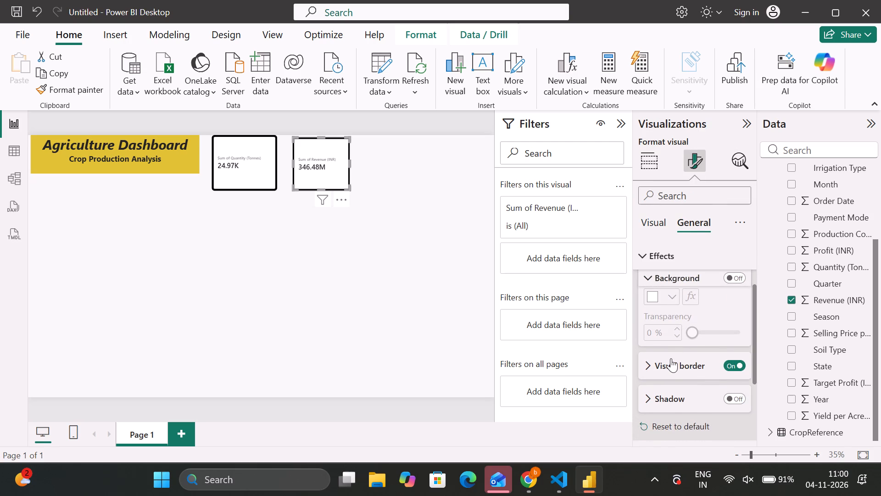
scroll(671, 358, up, 2)
scroll(671, 358, down, 1)
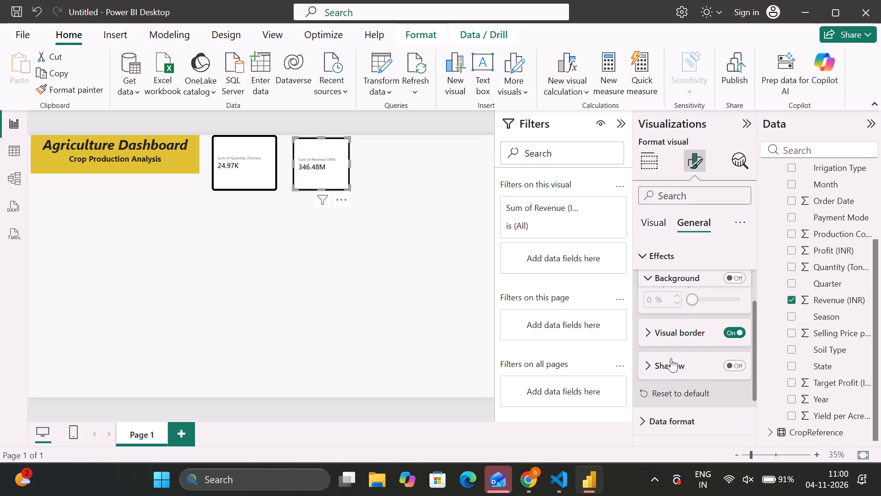
click(651, 335)
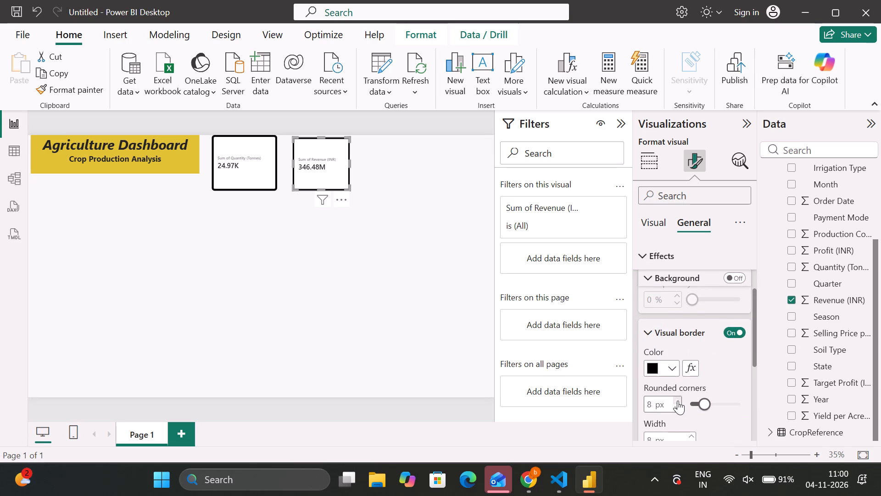
click(680, 400)
scroll(709, 397, down, 1)
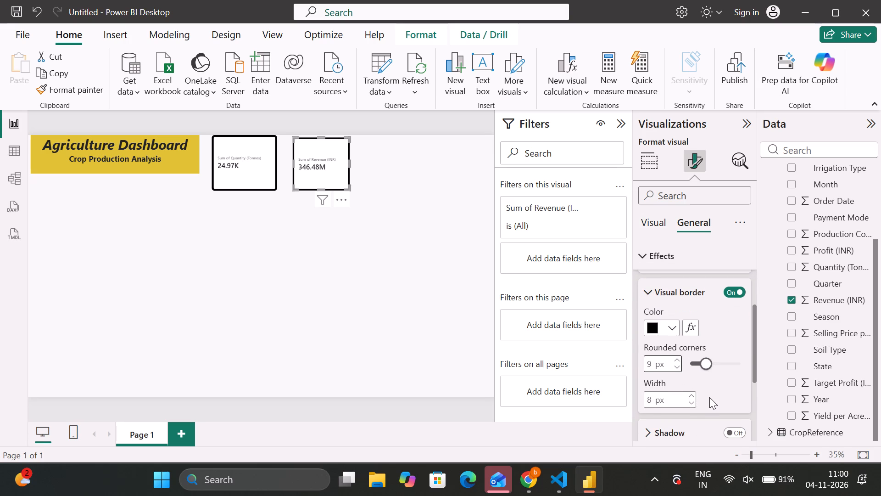
double_click(694, 395)
Turn on the Revenue card's title and enter Total Revenue as its text, checking the reference image in the browser for the wording.
scroll(709, 347, up, 1)
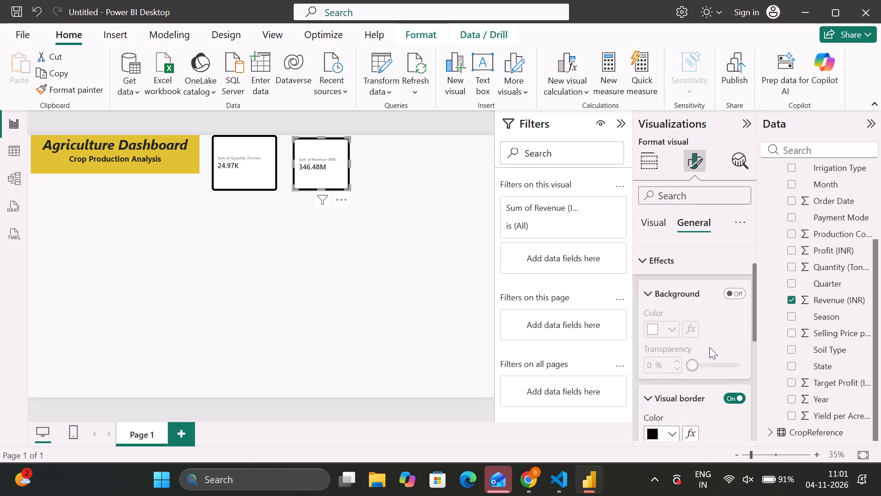
scroll(709, 347, up, 1)
click(667, 296)
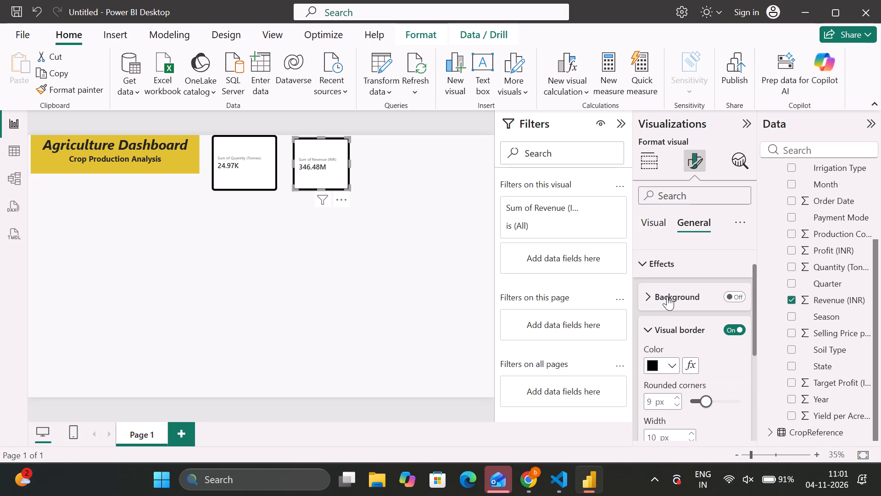
scroll(667, 296, up, 1)
click(737, 282)
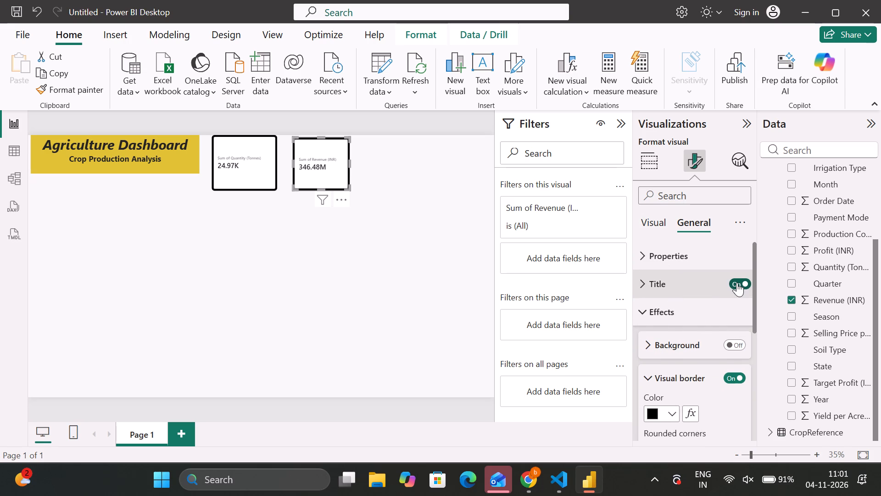
click(647, 282)
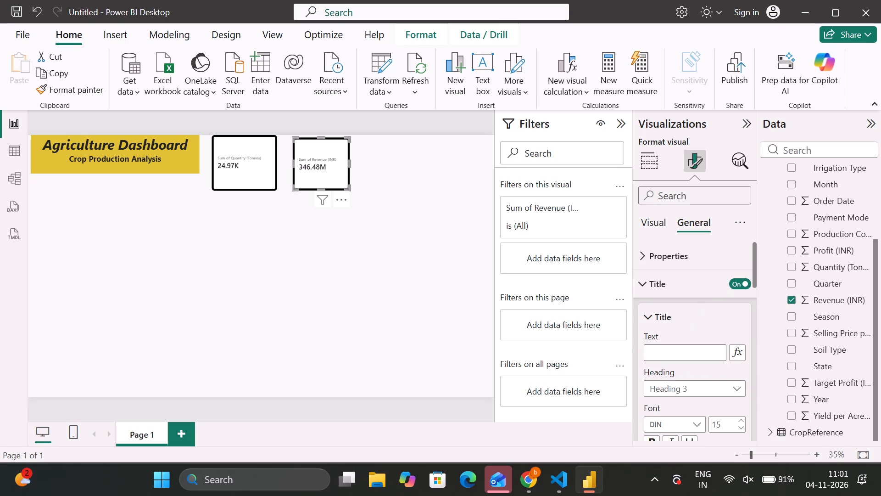
click(529, 479)
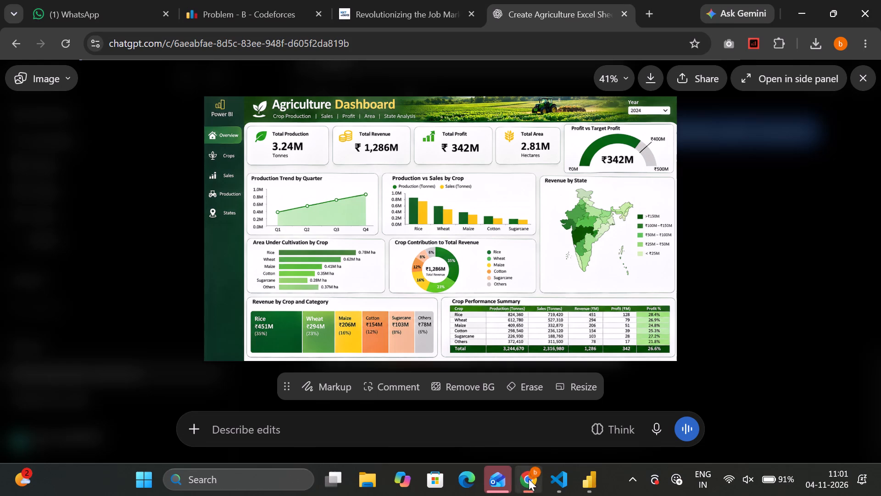
click(565, 476)
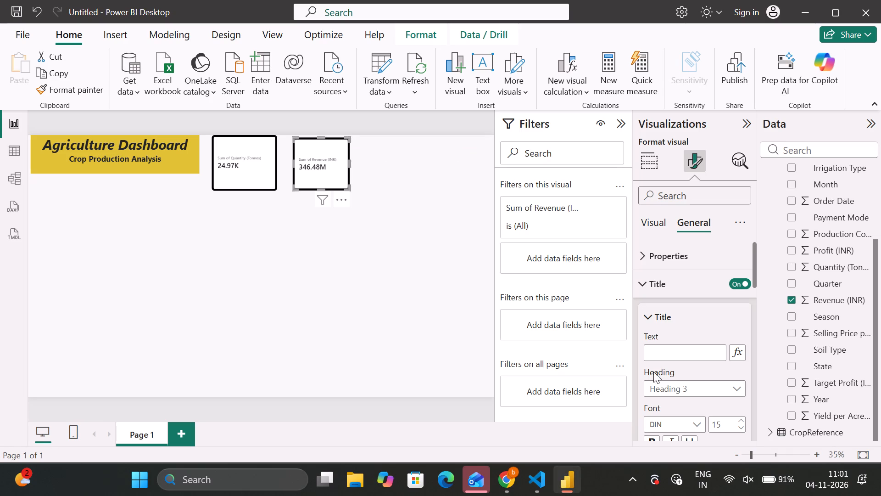
key(shift+t)
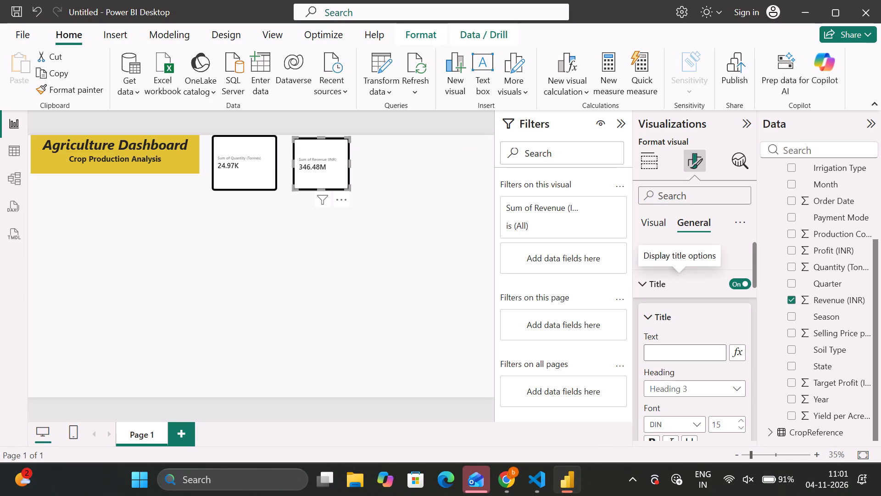
click(657, 351)
text(Total Reven)
text(ue)
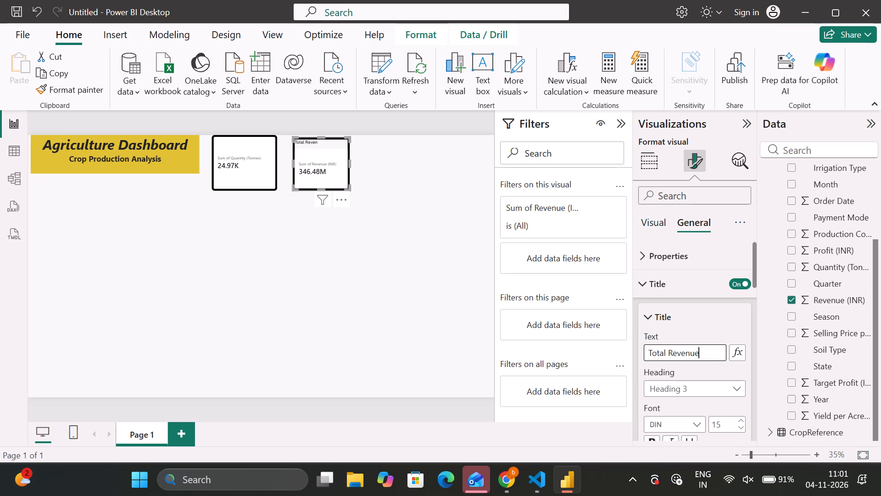
Center the Total Revenue title horizontally and make it bold.
scroll(675, 365, down, 1)
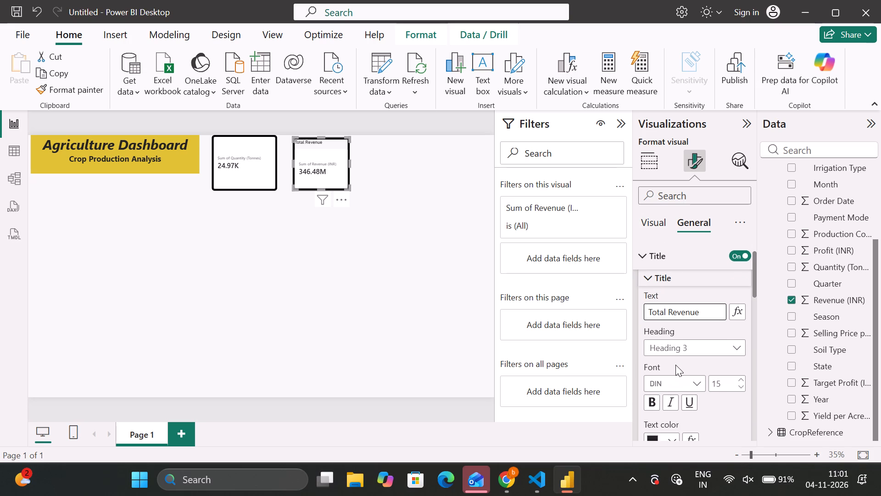
scroll(681, 387, down, 1)
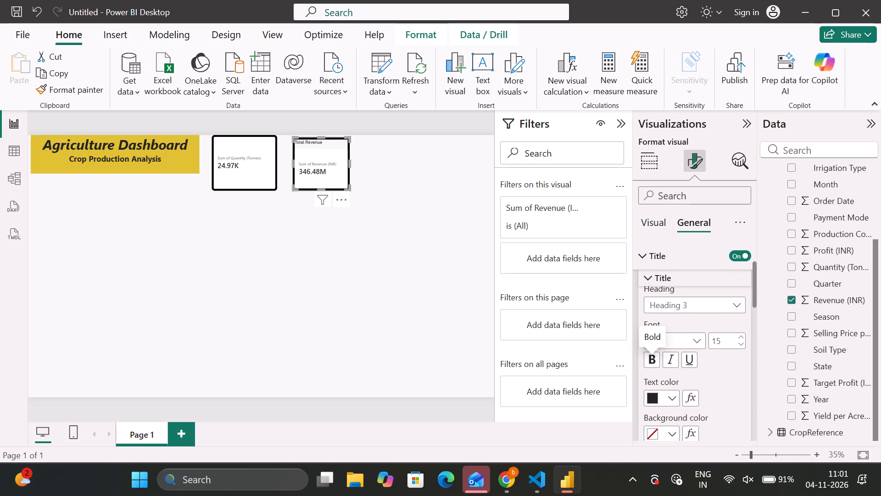
scroll(677, 397, down, 1)
click(671, 425)
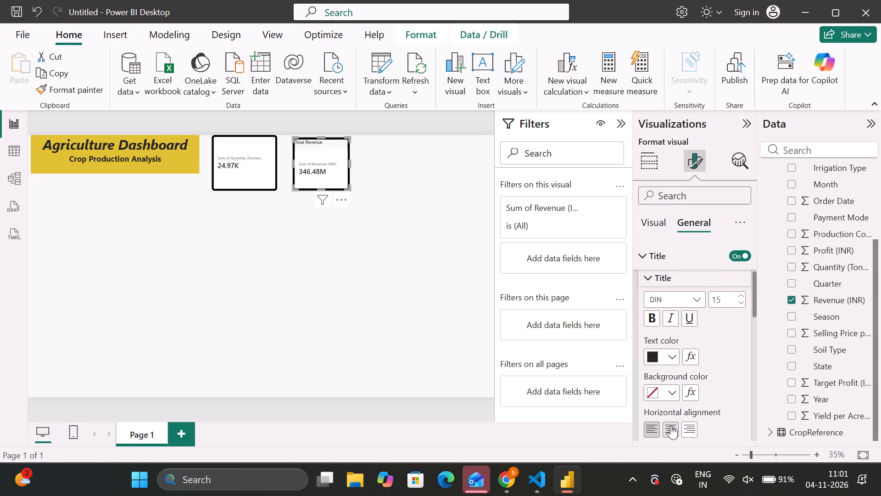
click(653, 314)
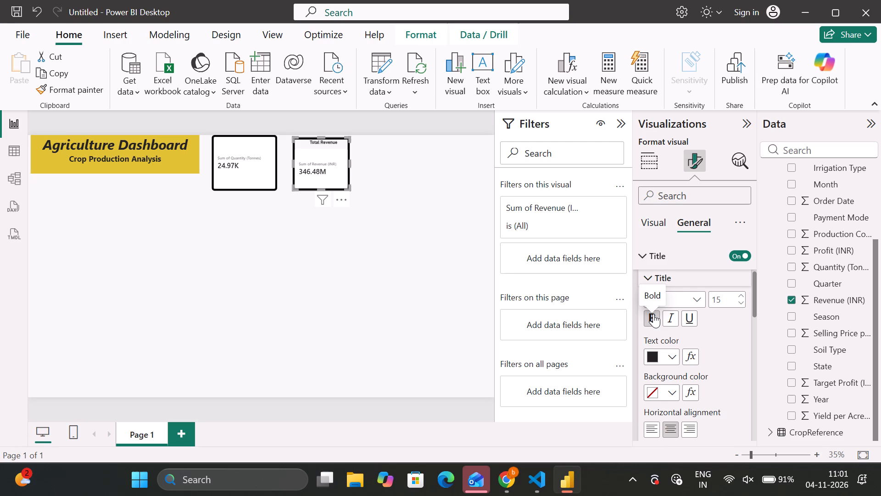
Turn on the Quantity card's title, center it, enter Total Quantity as its text and make it bold.
click(245, 154)
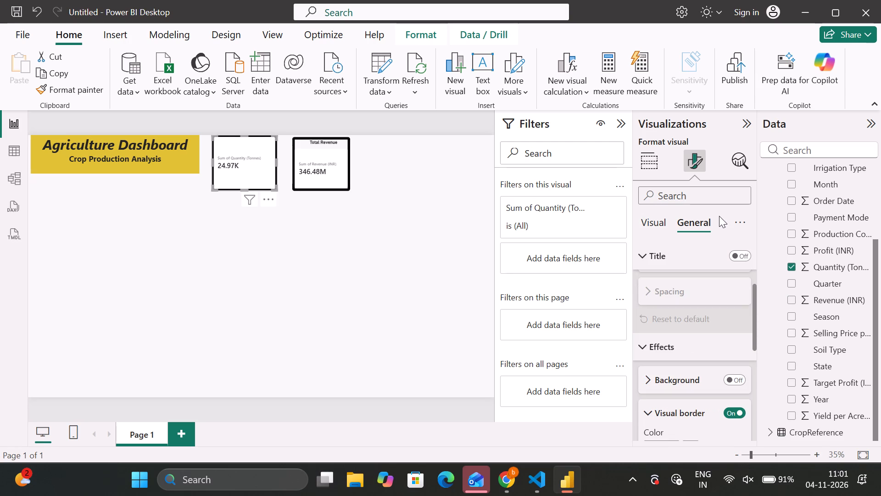
click(736, 255)
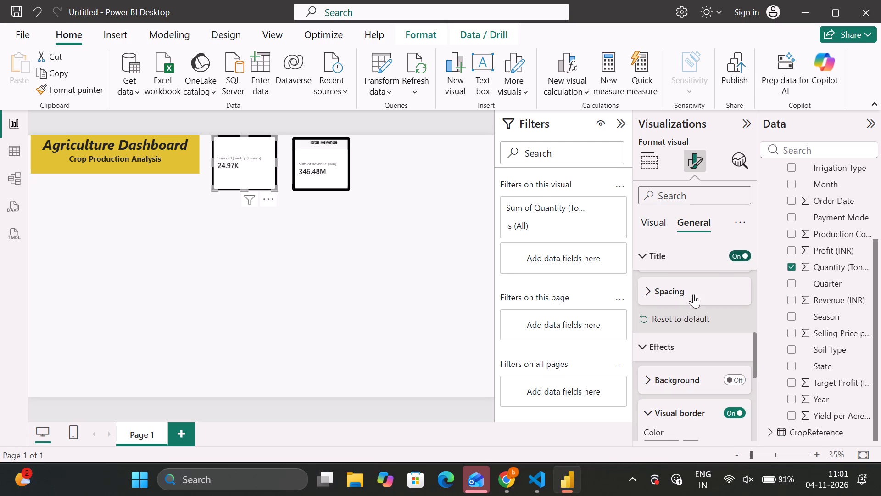
scroll(679, 314, up, 2)
click(663, 314)
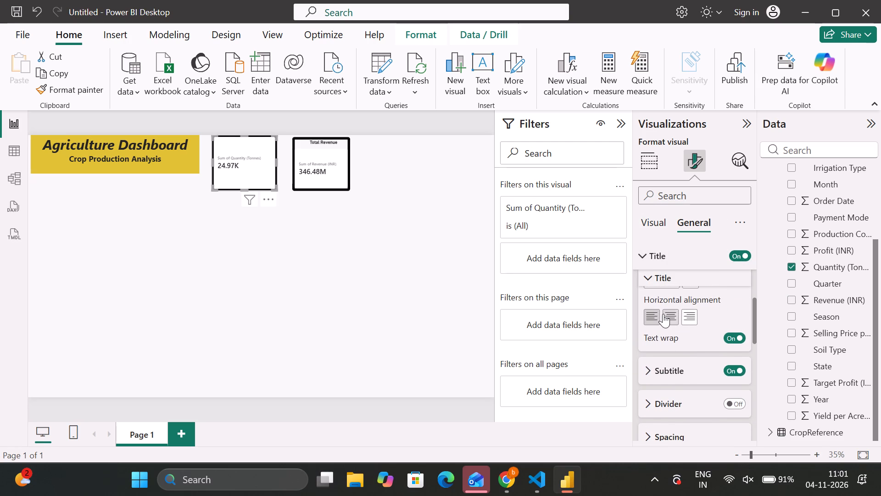
scroll(677, 316, up, 3)
click(658, 325)
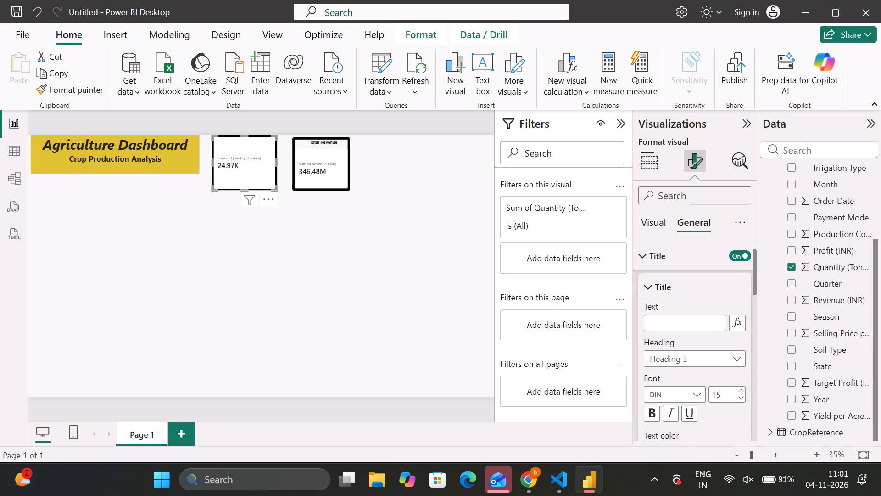
text(Total Quantity)
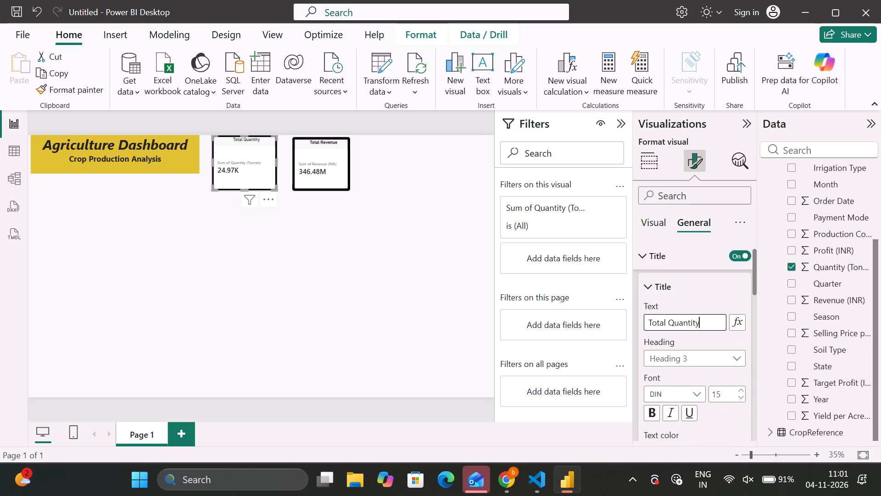
click(651, 411)
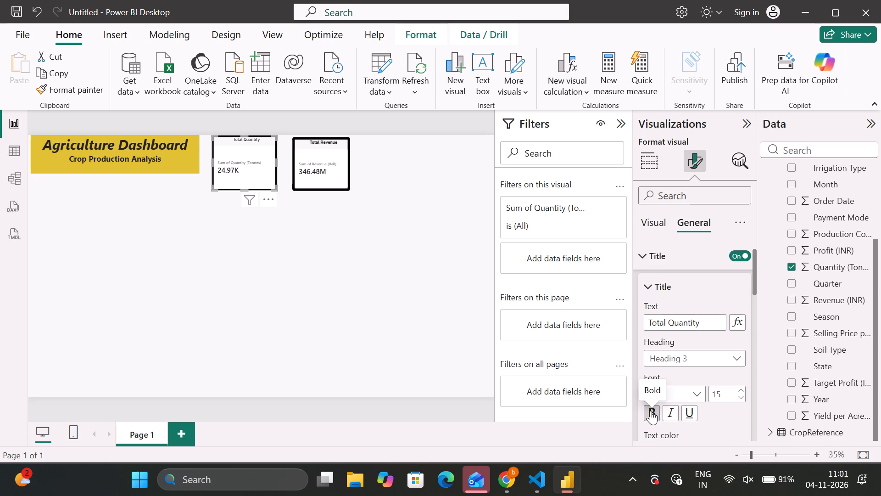
click(423, 342)
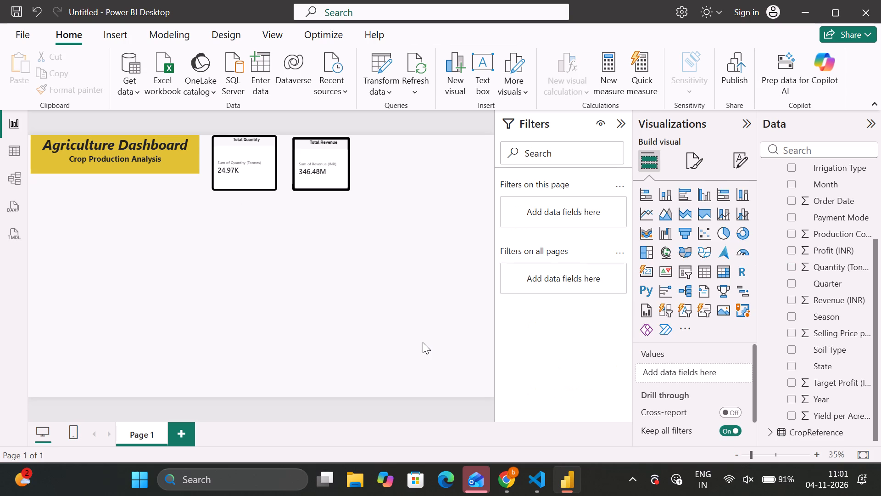
Move the Revenue card up and closer to the Quantity card, and enlarge it to match the Quantity card's size.
drag(318, 160, 302, 152)
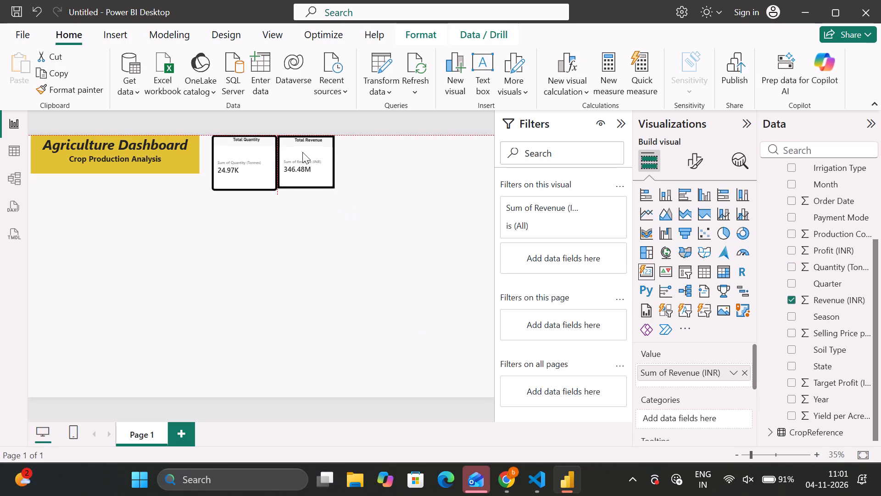
drag(302, 152, 311, 152)
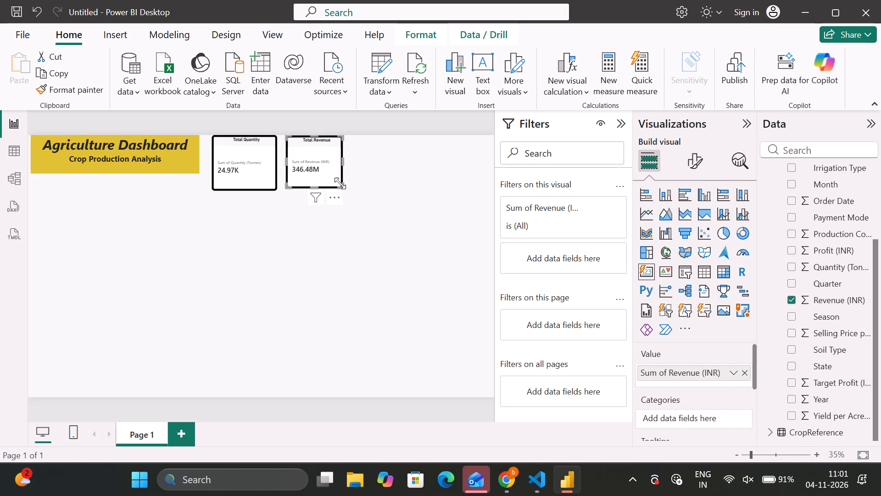
drag(341, 184, 343, 192)
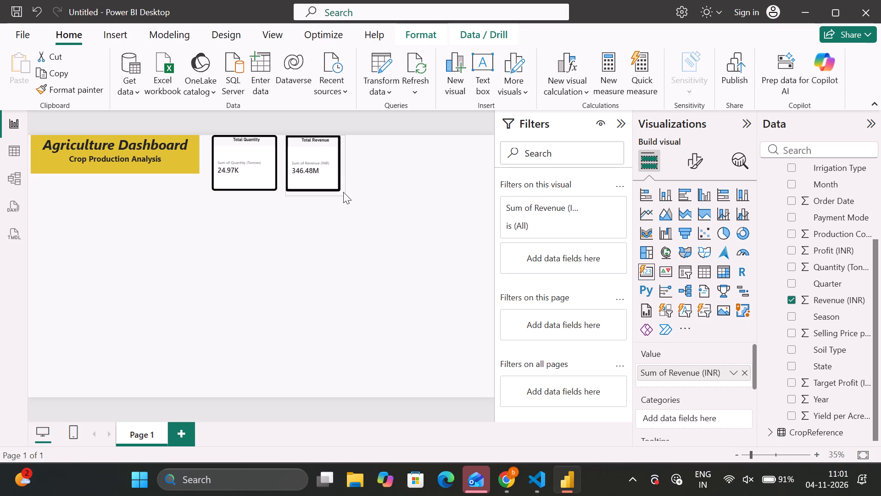
drag(343, 192, 351, 190)
click(312, 254)
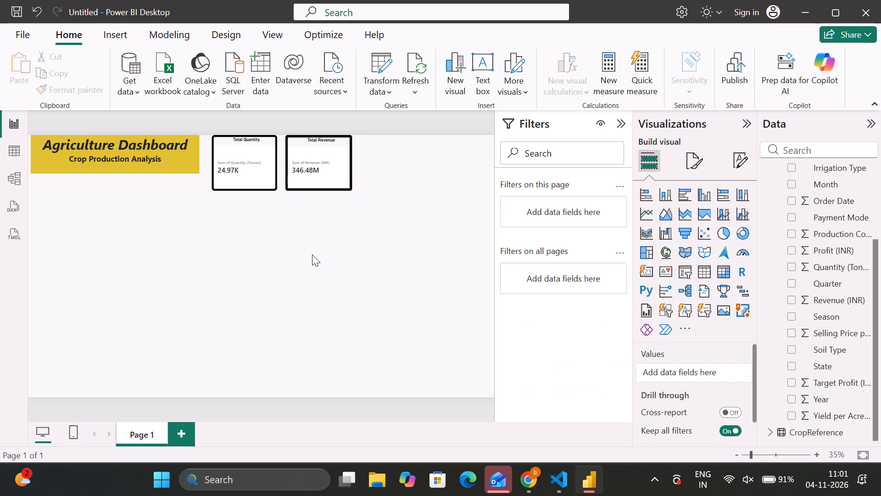
Check the reference image in the browser, then add a new card in Power BI, sized and placed beside the Revenue card.
click(530, 472)
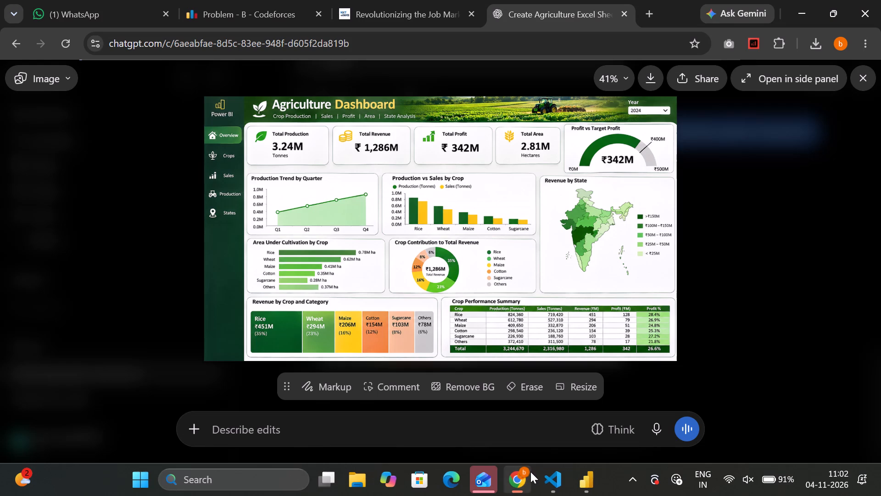
click(561, 487)
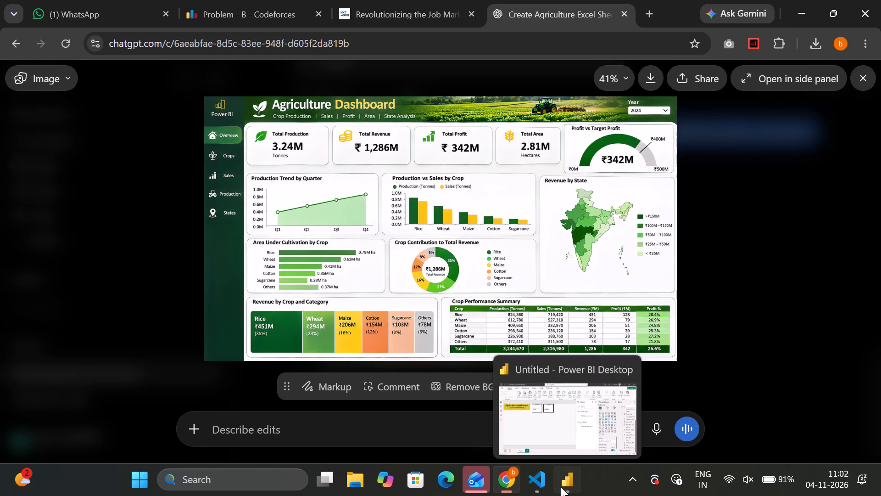
click(649, 267)
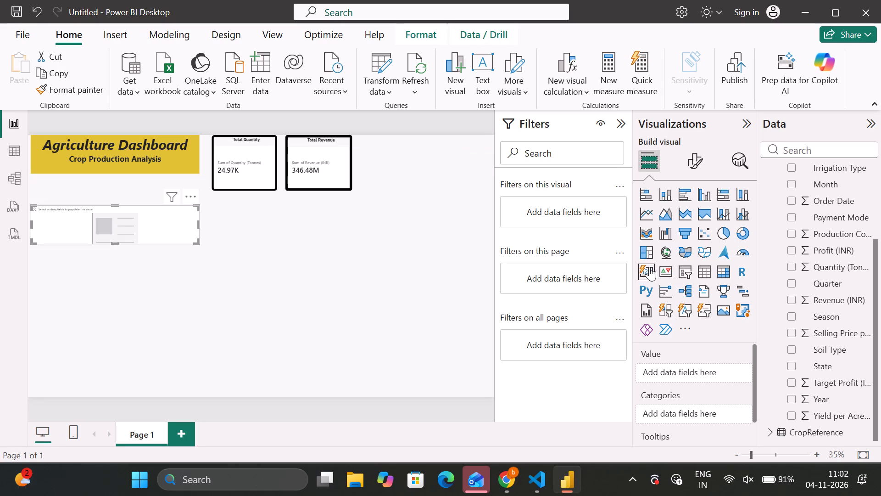
drag(197, 241, 169, 245)
drag(169, 245, 88, 254)
drag(54, 230, 384, 156)
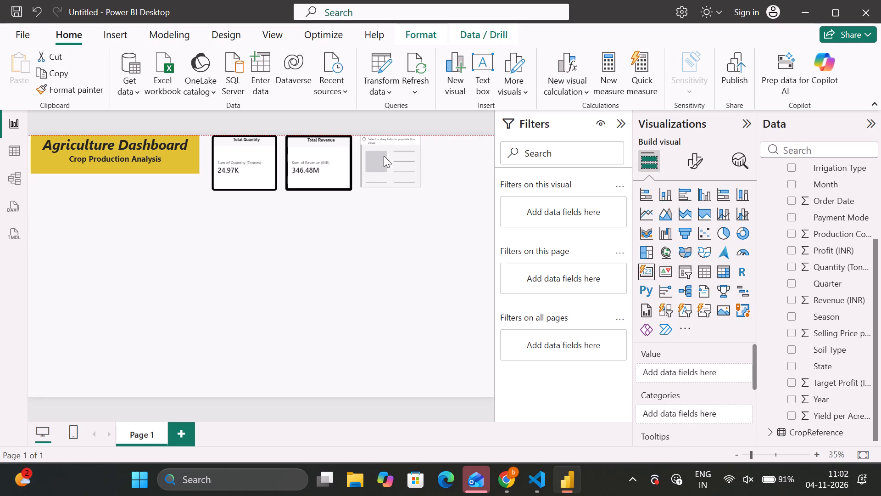
drag(384, 156, 384, 157)
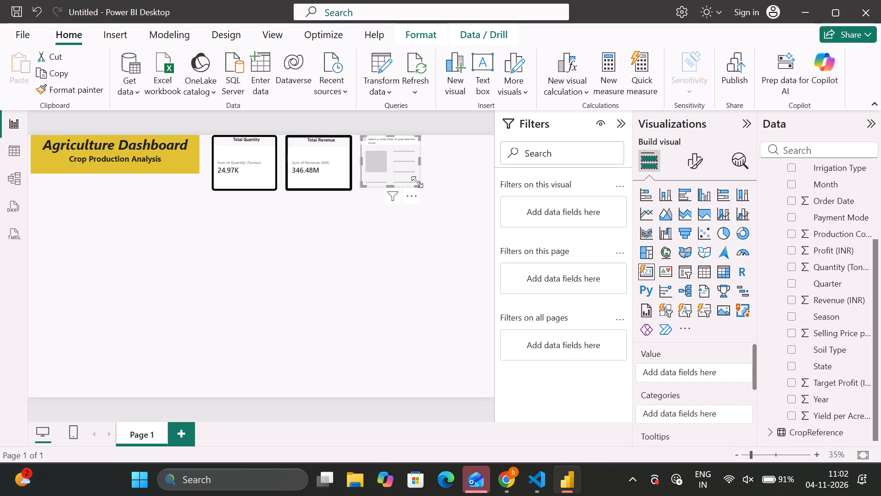
click(419, 186)
click(417, 183)
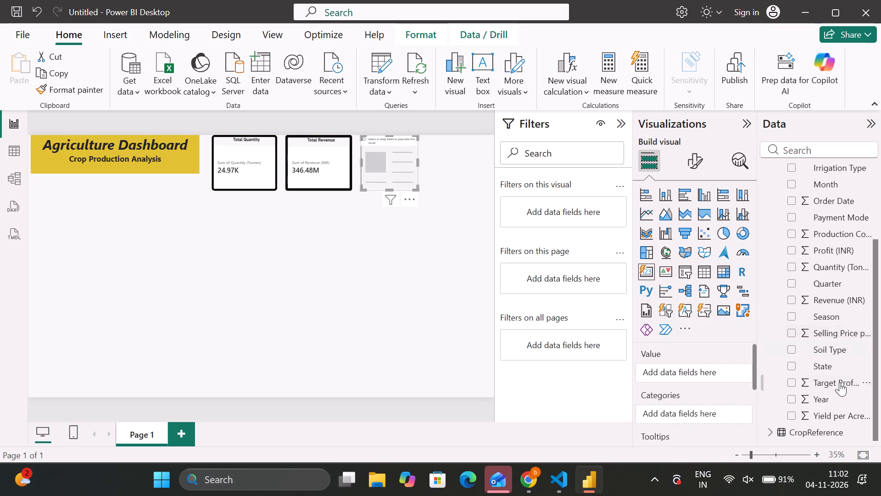
Assign the Profit (INR) field as the new card's value.
scroll(840, 383, down, 1)
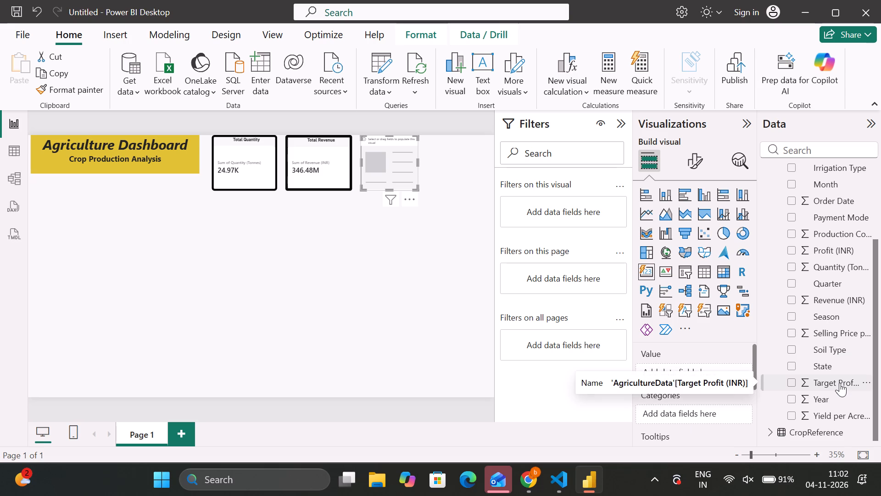
drag(794, 251, 726, 333)
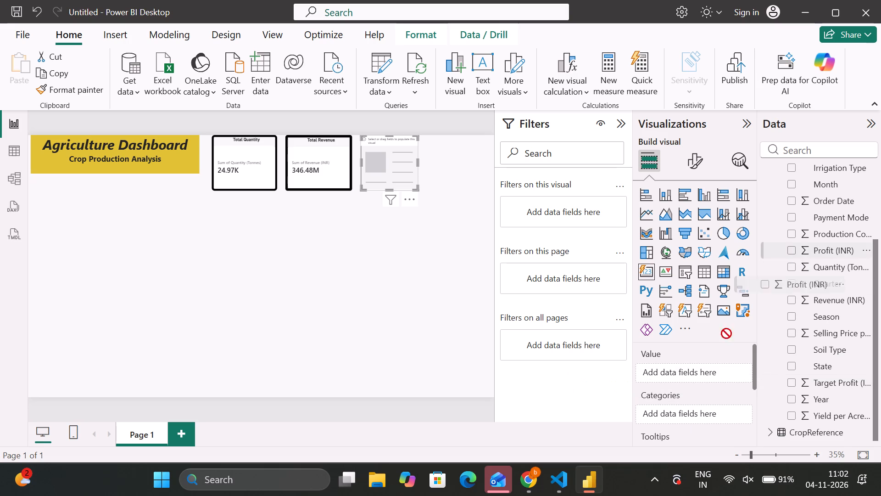
drag(726, 333, 674, 375)
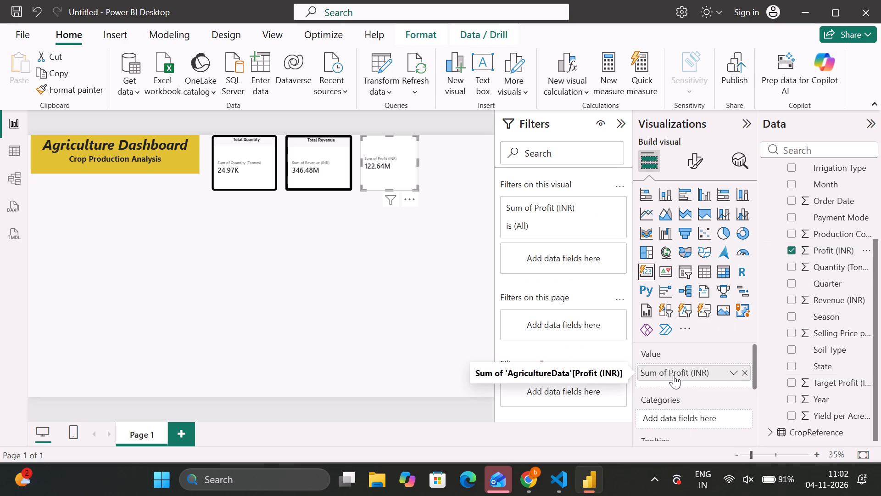
Turn on the Profit card's title and enter Total Profit as its text.
click(697, 163)
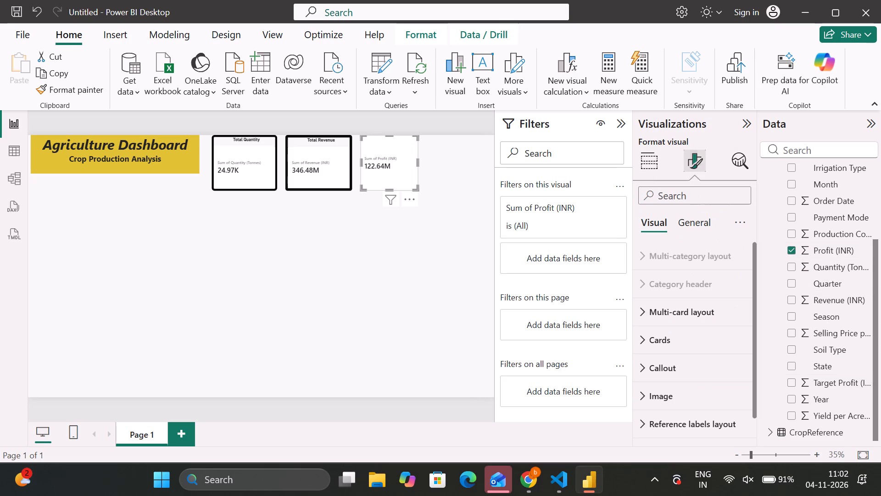
click(680, 224)
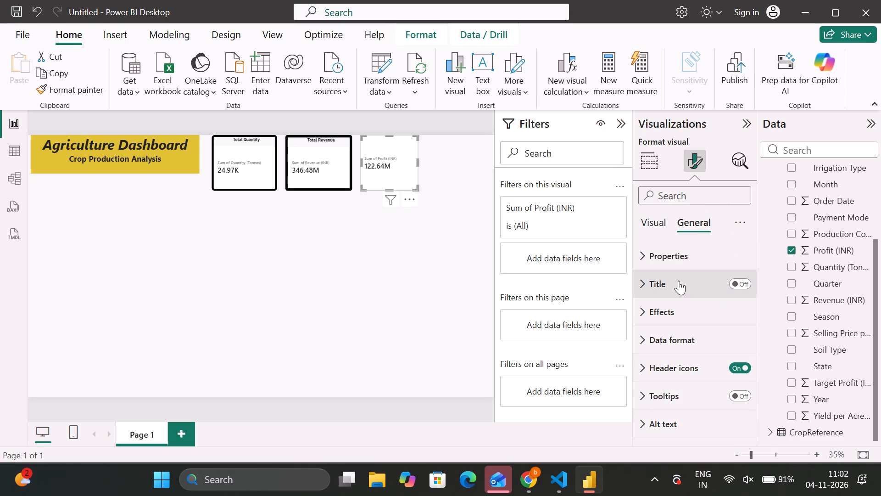
click(734, 282)
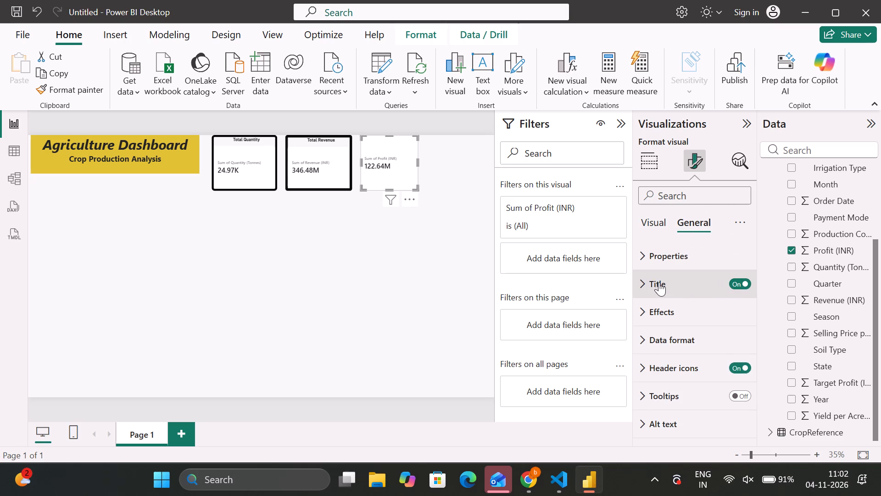
click(654, 282)
click(664, 352)
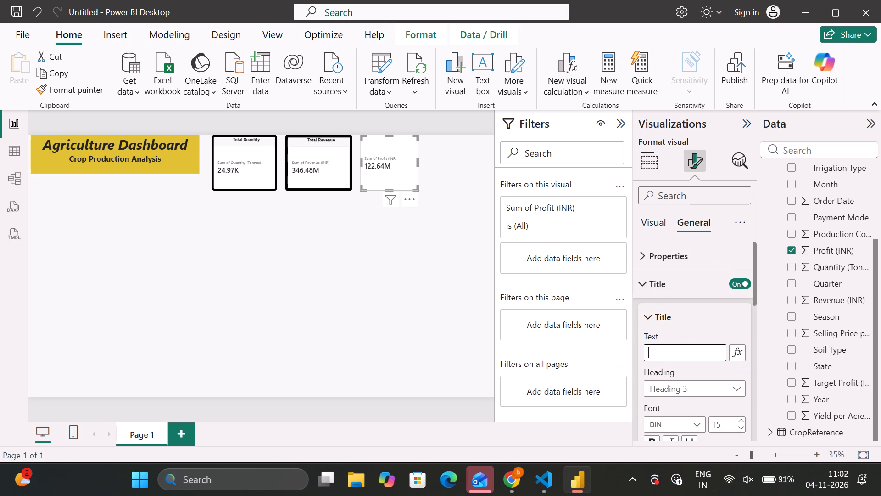
text(Total Profit)
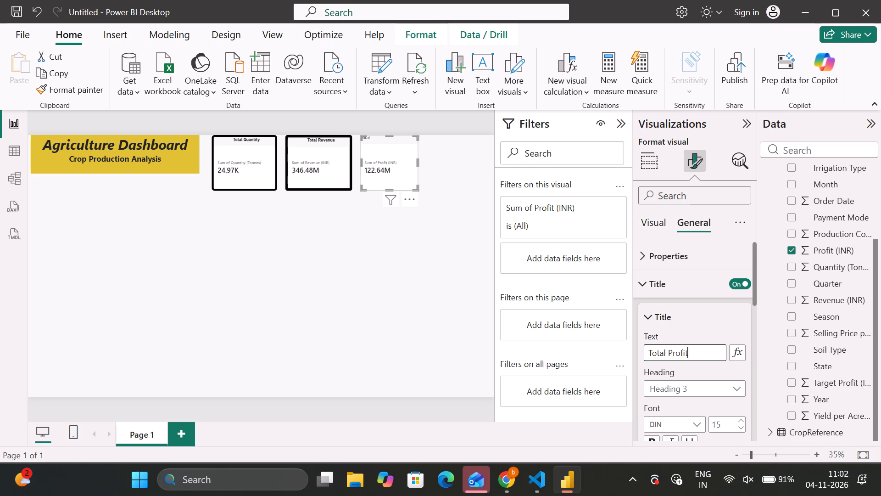
Make the Total Profit title bold and center it horizontally.
scroll(684, 391, down, 1)
click(651, 337)
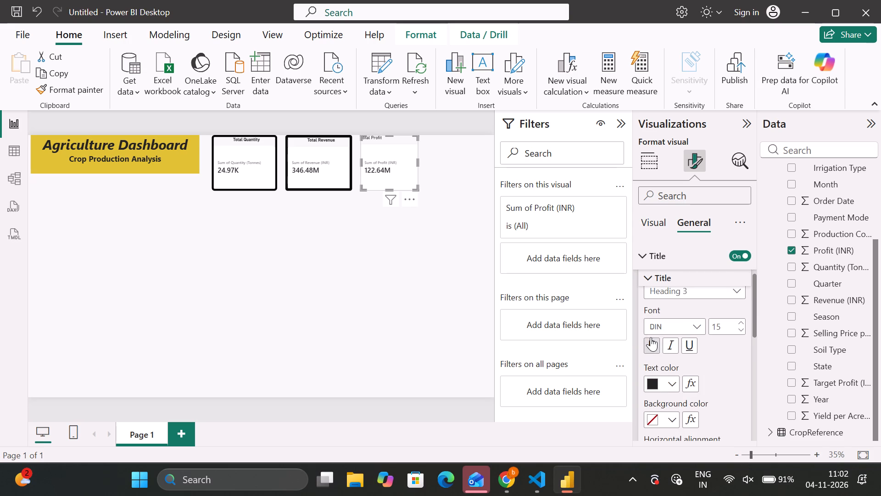
click(651, 342)
scroll(693, 355, down, 1)
click(669, 378)
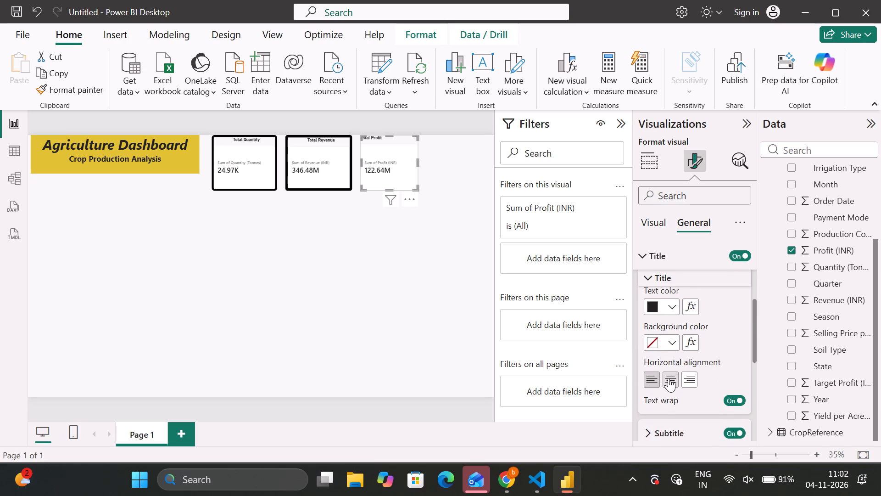
scroll(688, 372, down, 1)
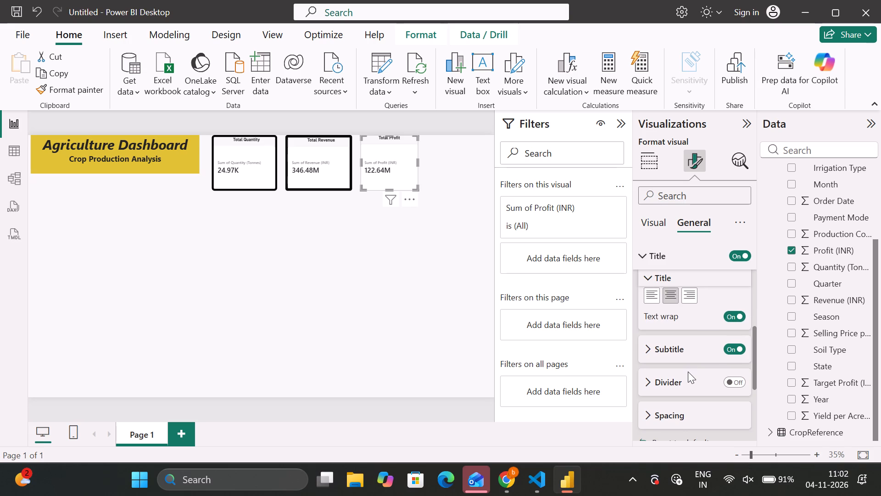
scroll(688, 372, up, 3)
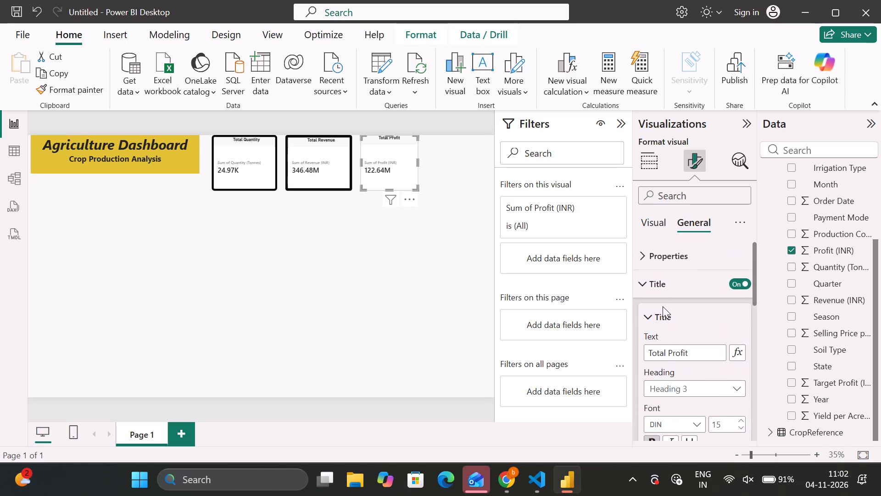
click(663, 311)
click(662, 275)
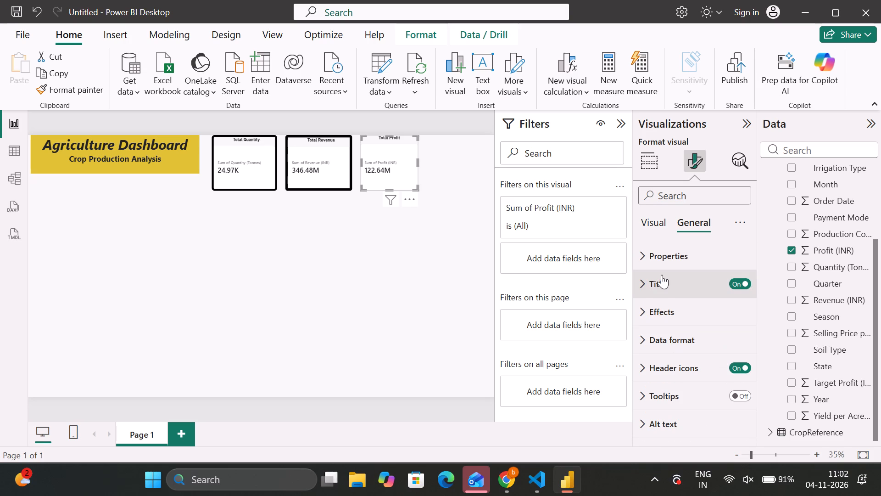
Turn on the Total Profit card's visual border and make it black with a 10 px width.
click(661, 306)
scroll(680, 360, down, 2)
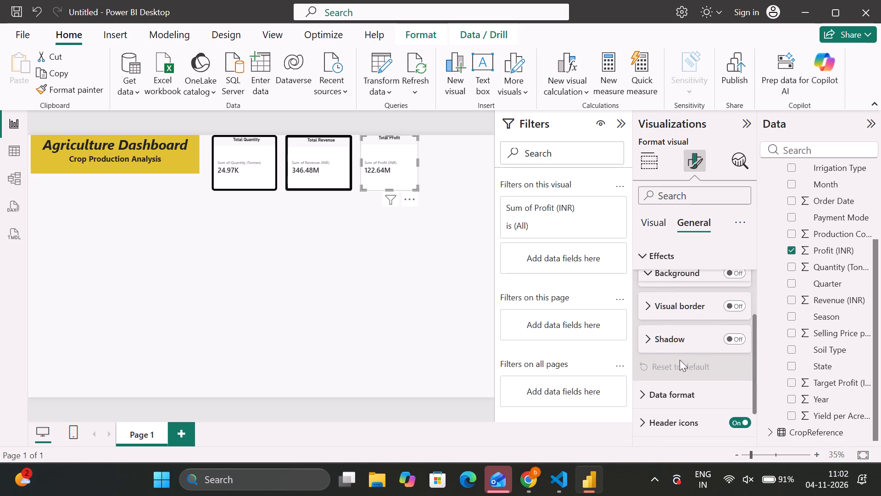
scroll(680, 360, up, 1)
click(670, 354)
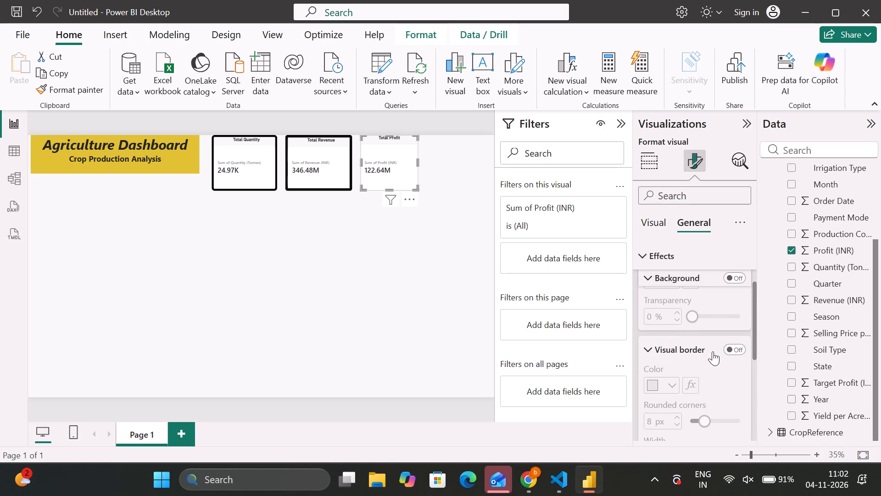
click(729, 349)
click(672, 383)
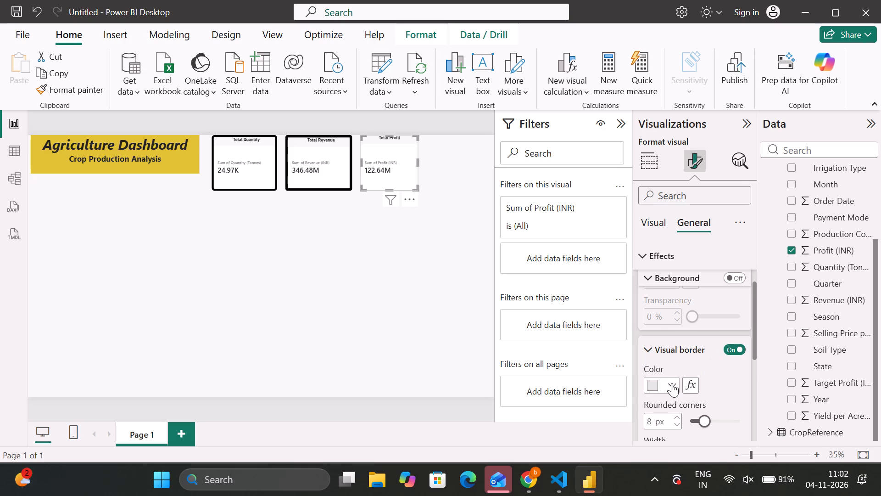
click(680, 141)
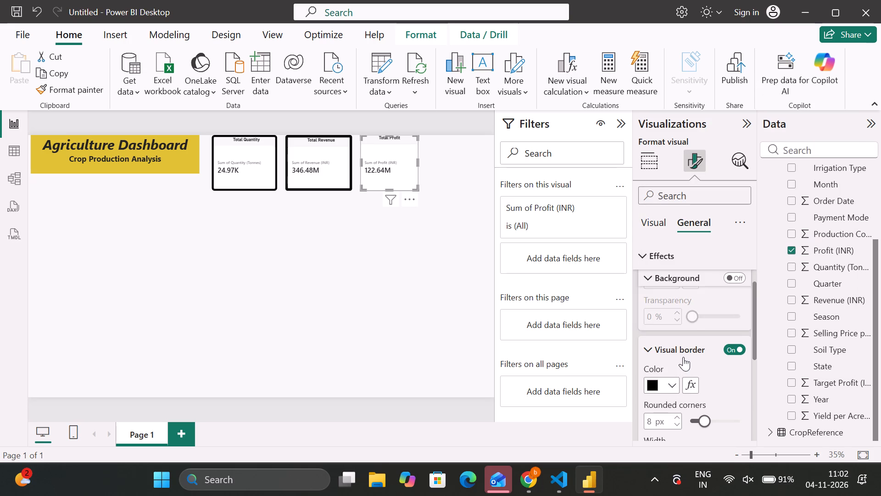
scroll(683, 357, down, 1)
triple_click(691, 401)
click(691, 401)
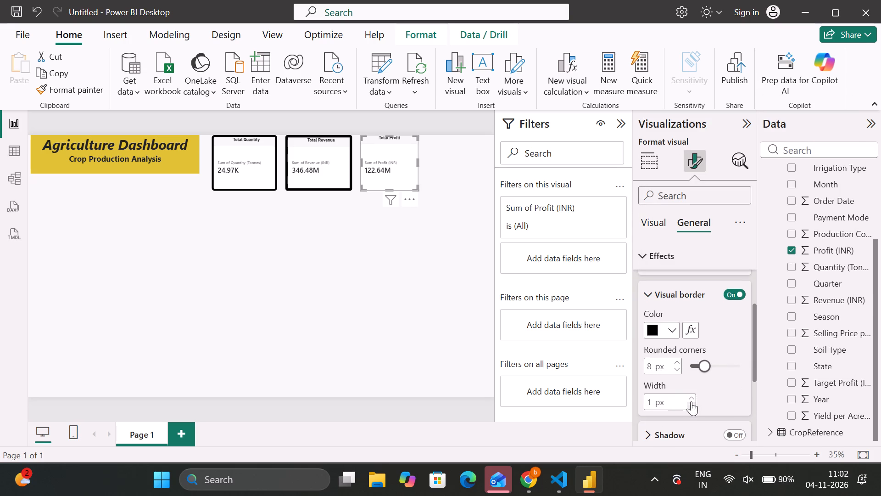
triple_click(691, 395)
triple_click(691, 395)
triple_click(691, 395)
click(407, 310)
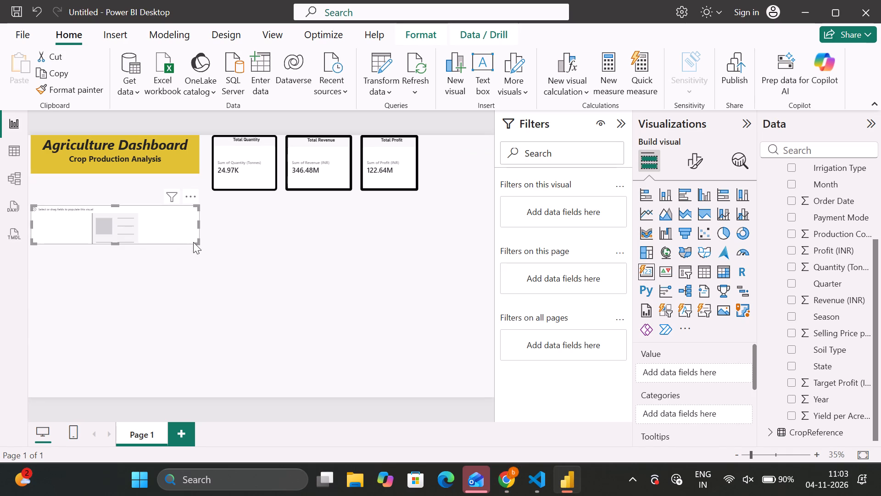
drag(199, 243, 101, 266)
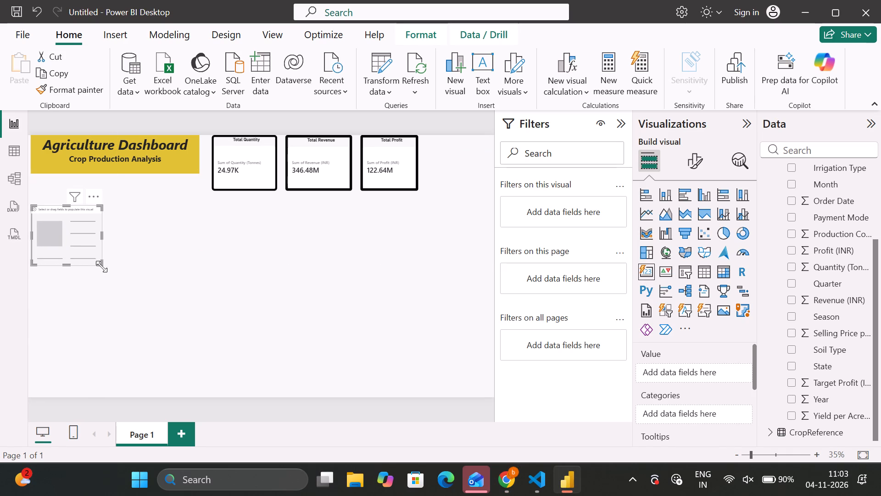
drag(69, 238, 502, 167)
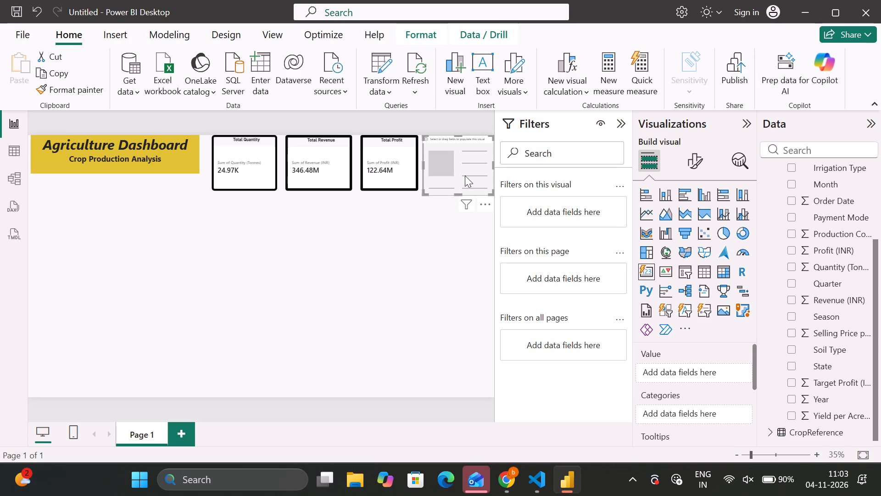
drag(491, 191, 483, 190)
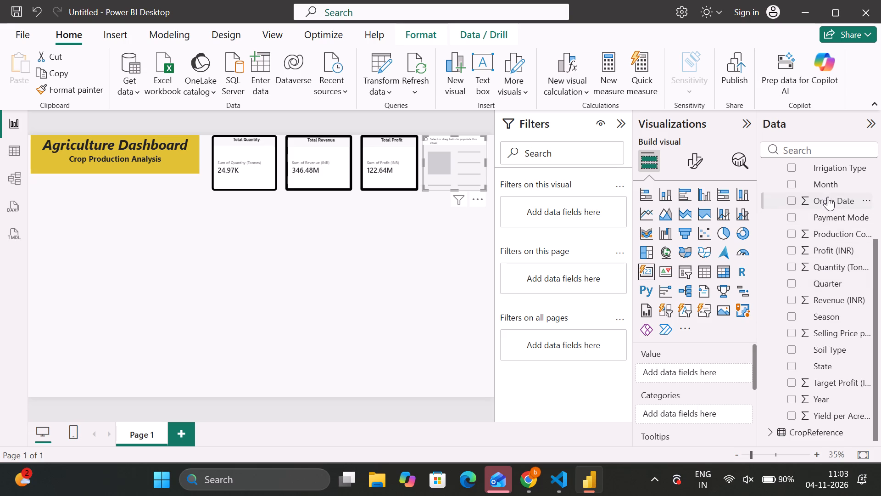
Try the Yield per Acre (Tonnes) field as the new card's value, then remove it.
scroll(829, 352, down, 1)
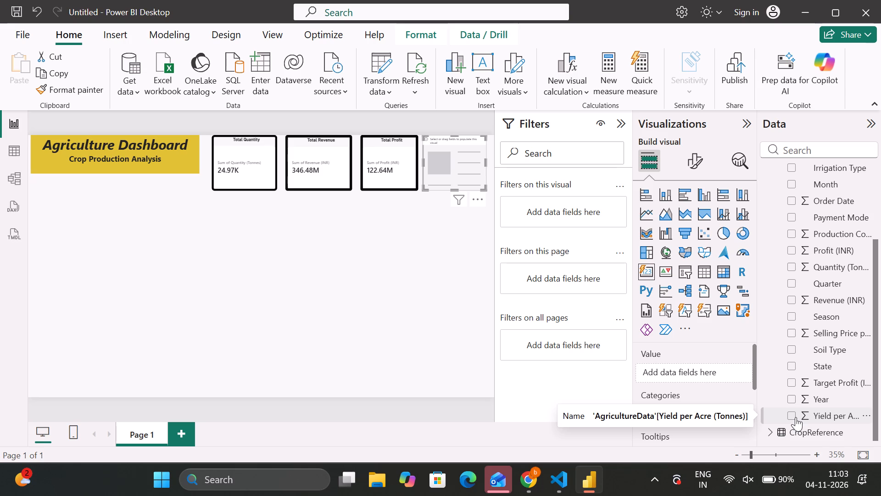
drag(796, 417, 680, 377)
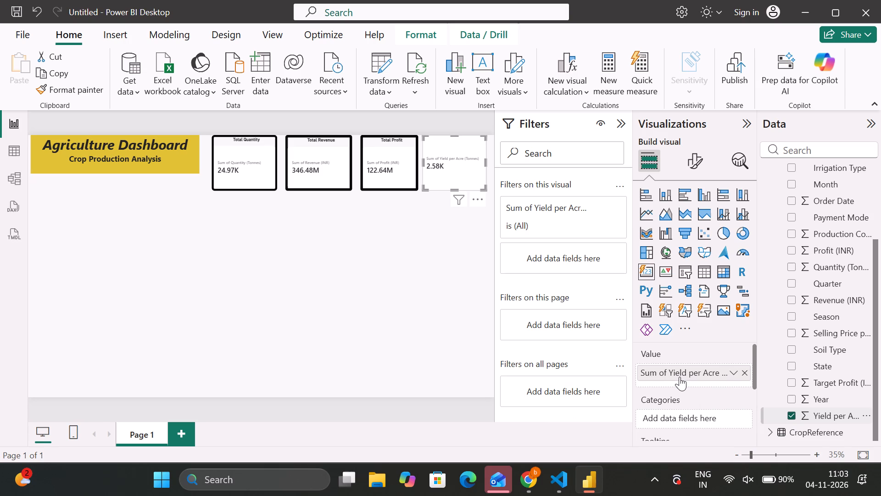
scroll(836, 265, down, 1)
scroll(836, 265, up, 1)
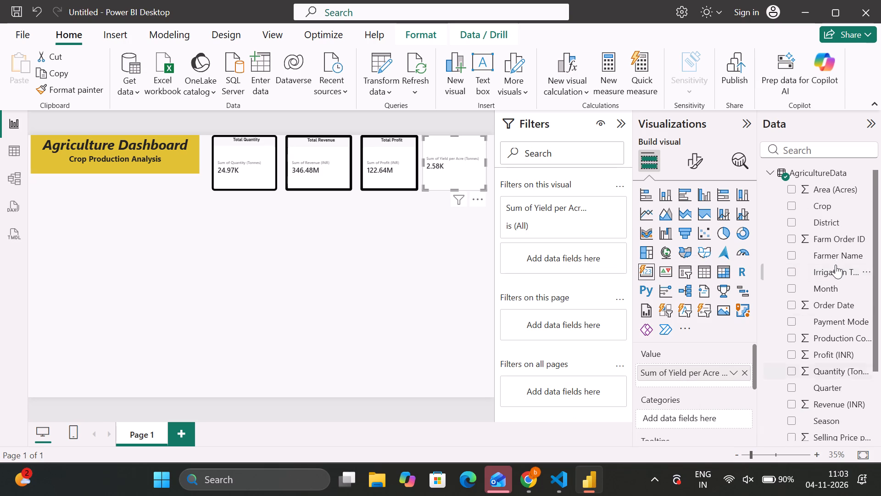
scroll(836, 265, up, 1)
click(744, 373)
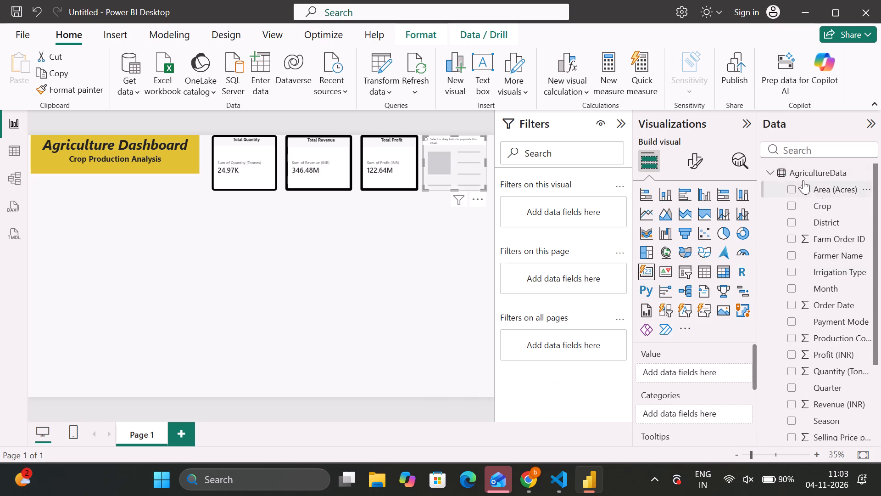
Assign the Area (Acres) field as the new card's value.
drag(793, 190, 677, 375)
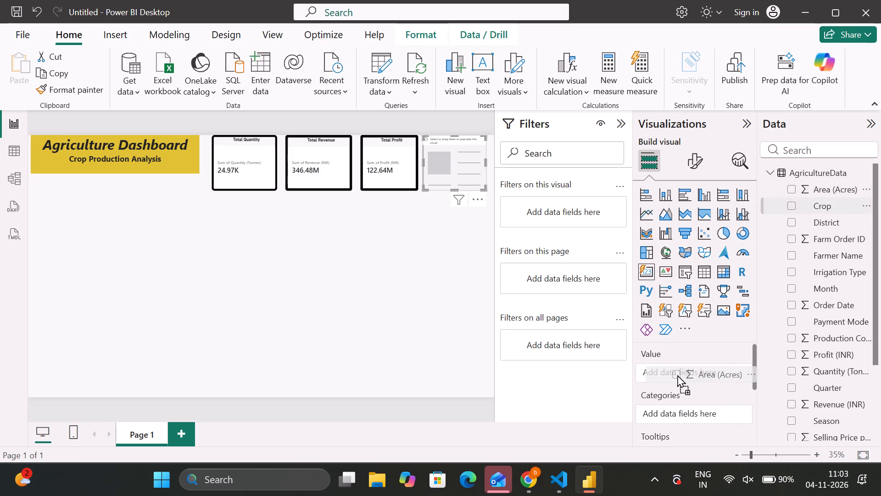
drag(677, 375, 677, 375)
Turn on the Area card's title and enter Total Area as its text.
click(693, 163)
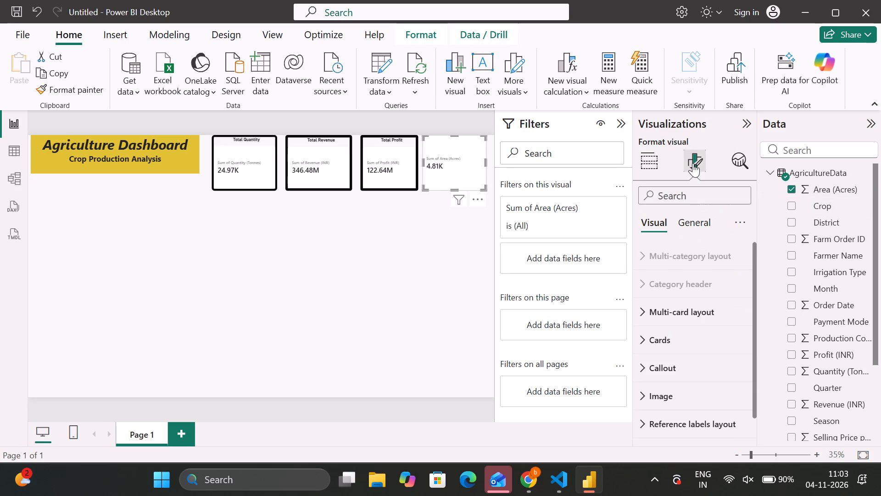
click(694, 215)
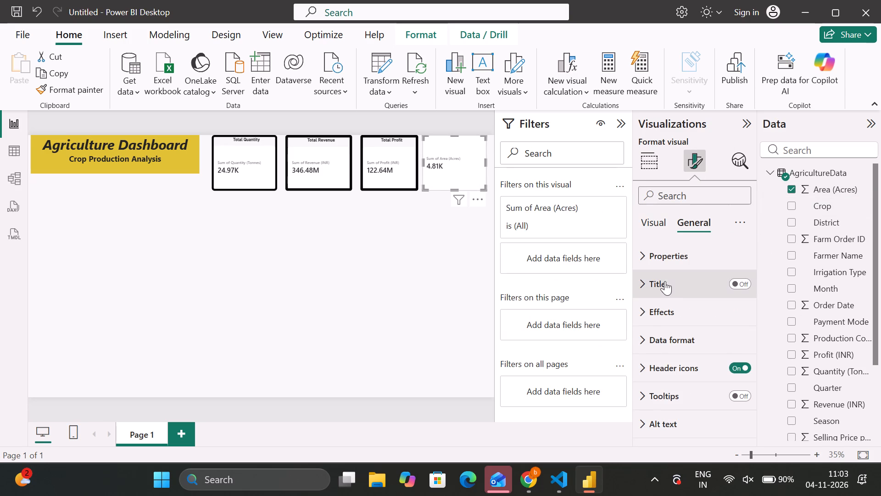
click(665, 281)
click(730, 284)
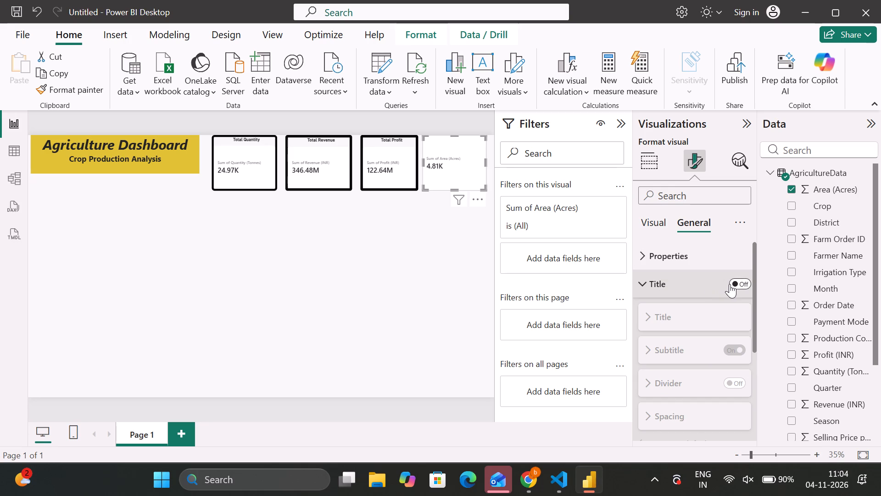
click(663, 355)
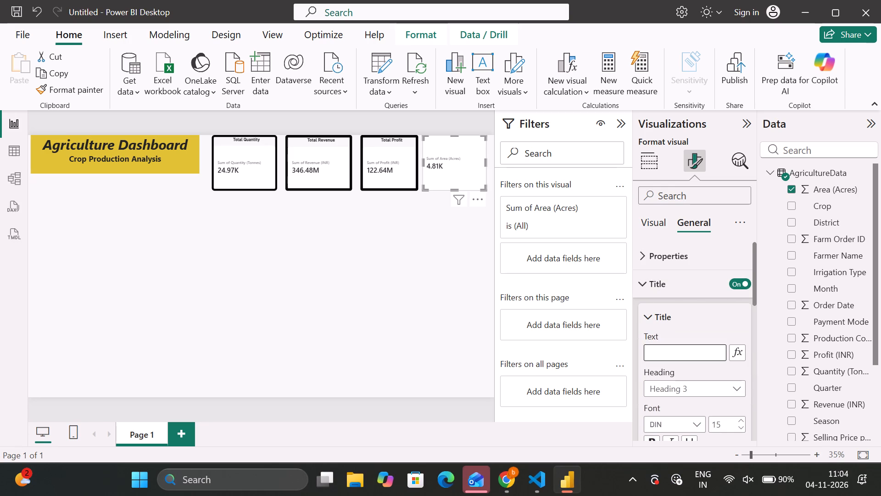
text(Total Area)
Make the Total Area title bold and center it horizontally.
scroll(673, 408, down, 1)
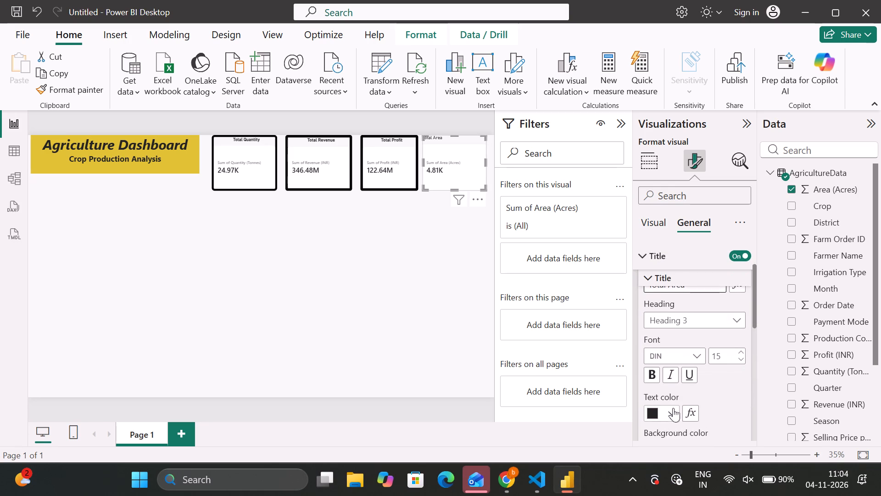
click(650, 374)
scroll(691, 374, down, 1)
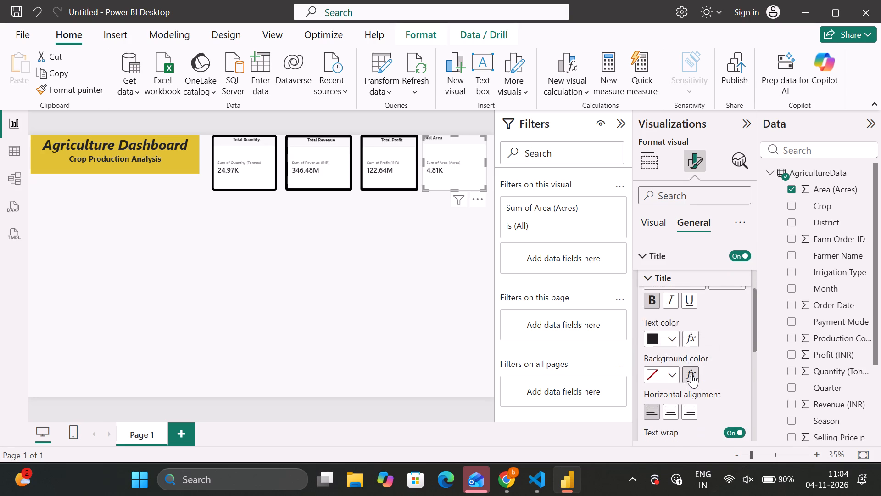
click(671, 408)
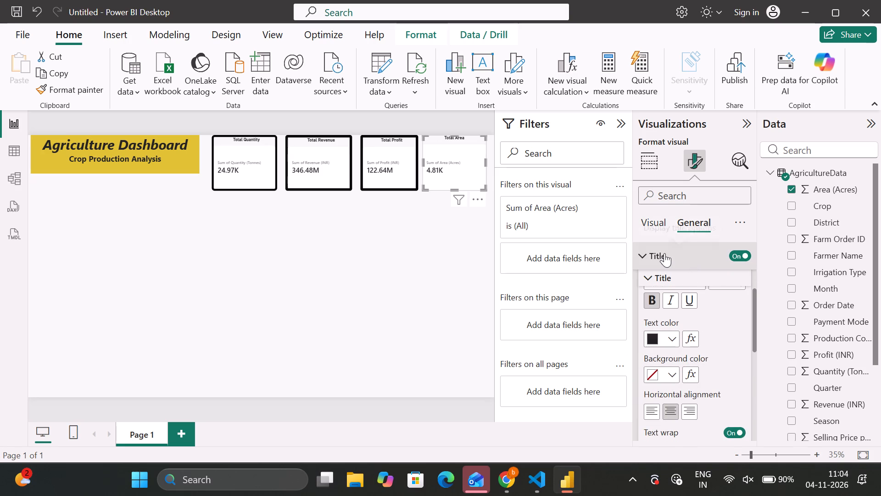
click(664, 253)
Turn on the Total Area card's visual border with a 10 px width and black color.
click(663, 316)
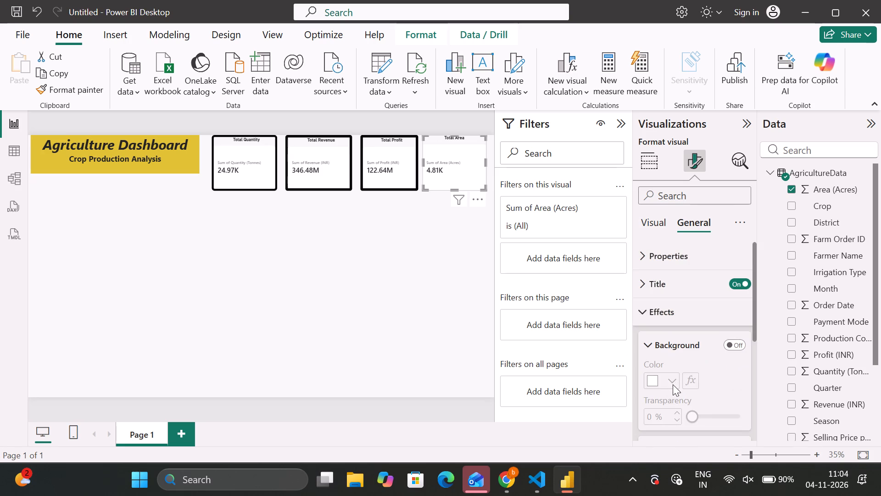
scroll(673, 384, down, 1)
click(732, 322)
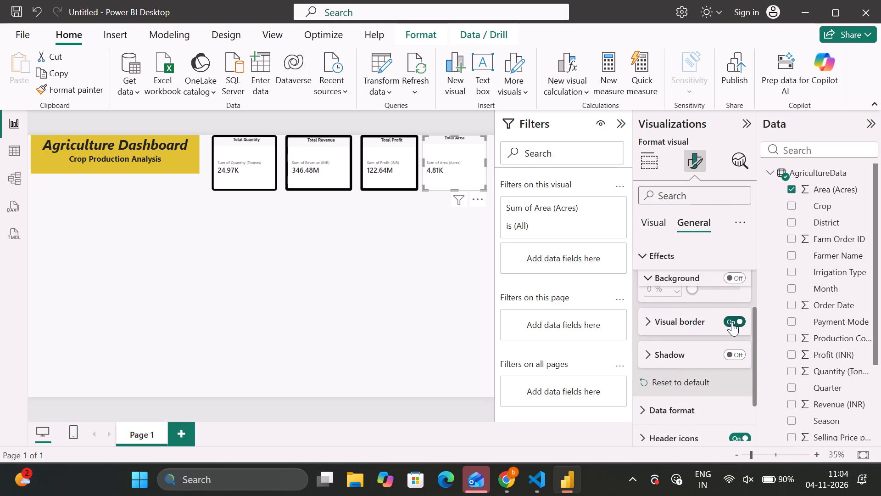
click(653, 322)
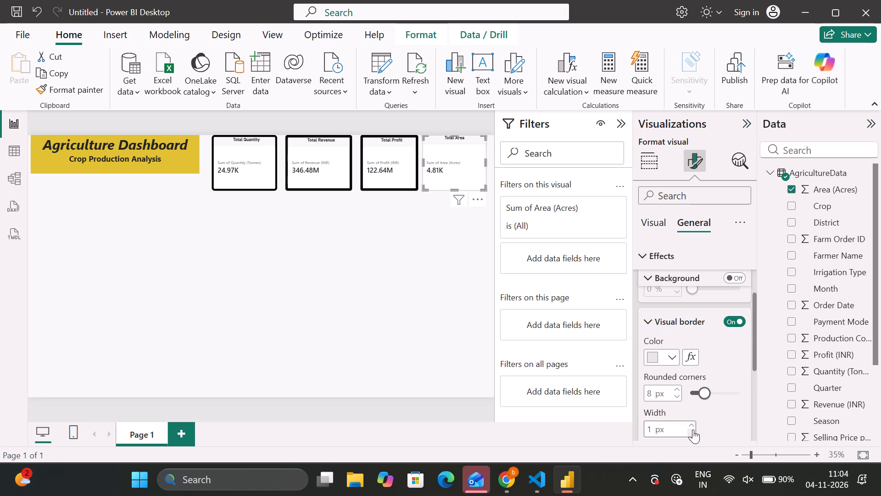
triple_click(692, 424)
triple_click(692, 424)
triple_click(692, 424)
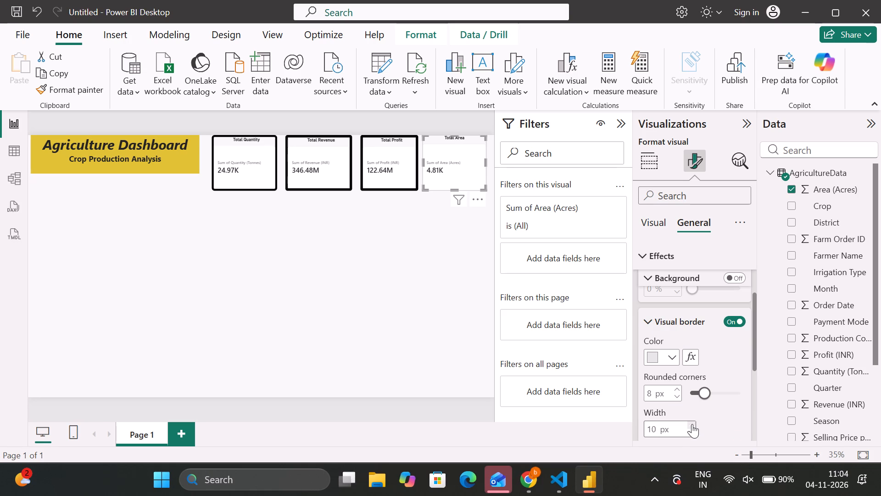
click(669, 358)
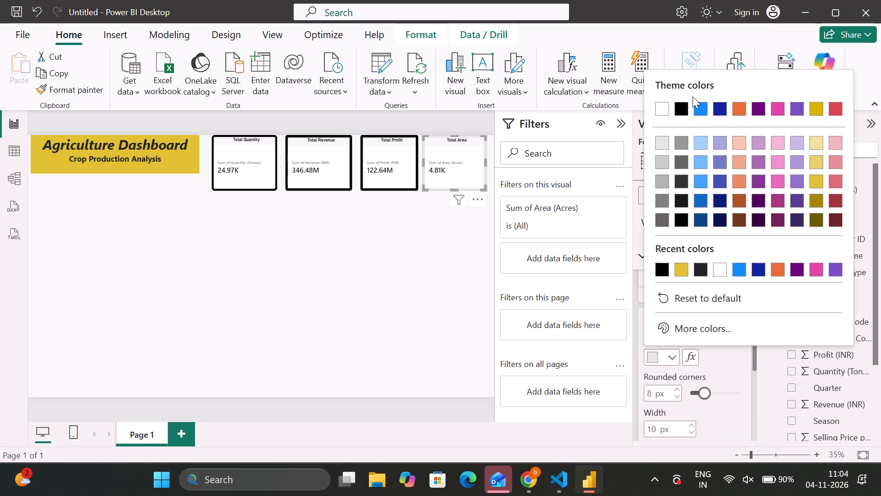
click(683, 104)
click(407, 282)
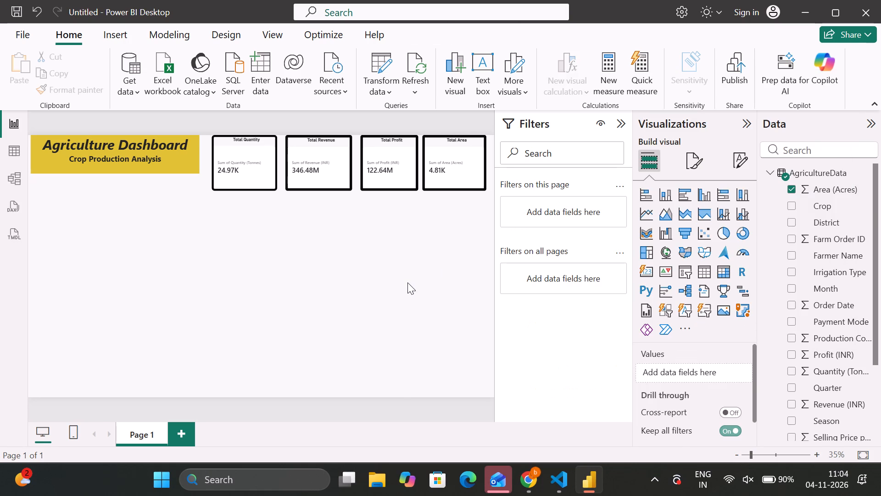
Widen the Total Profit card slightly toward the Total Revenue card to even out the card spacing.
click(374, 158)
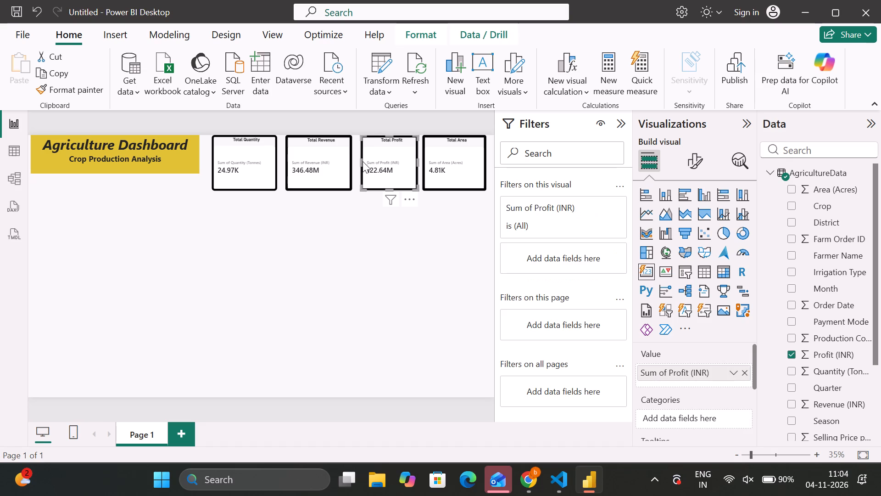
drag(360, 162, 357, 164)
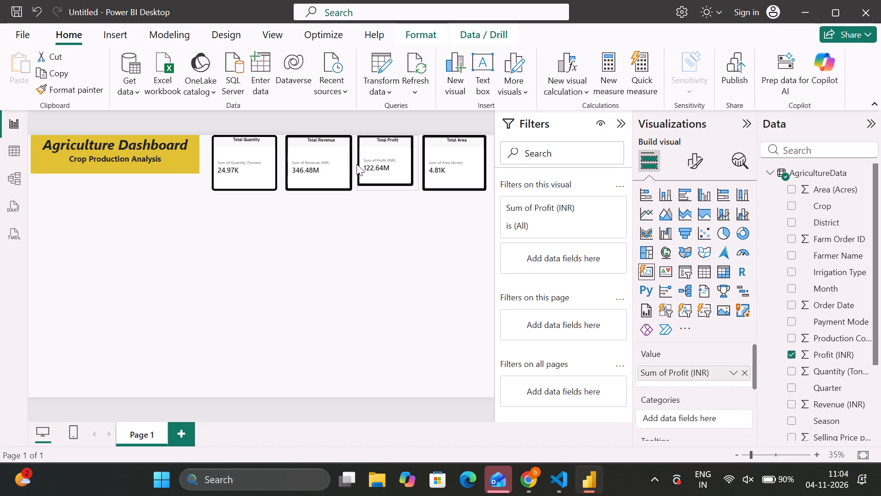
drag(357, 164, 357, 167)
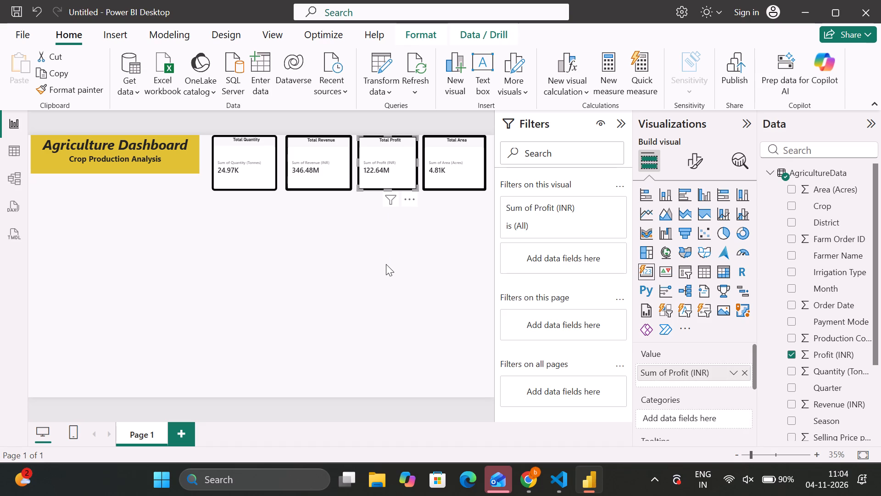
click(386, 264)
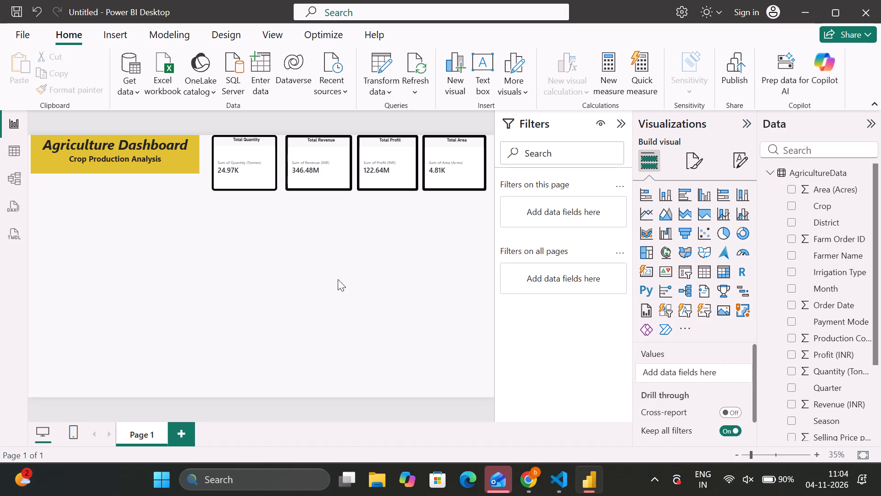
click(580, 476)
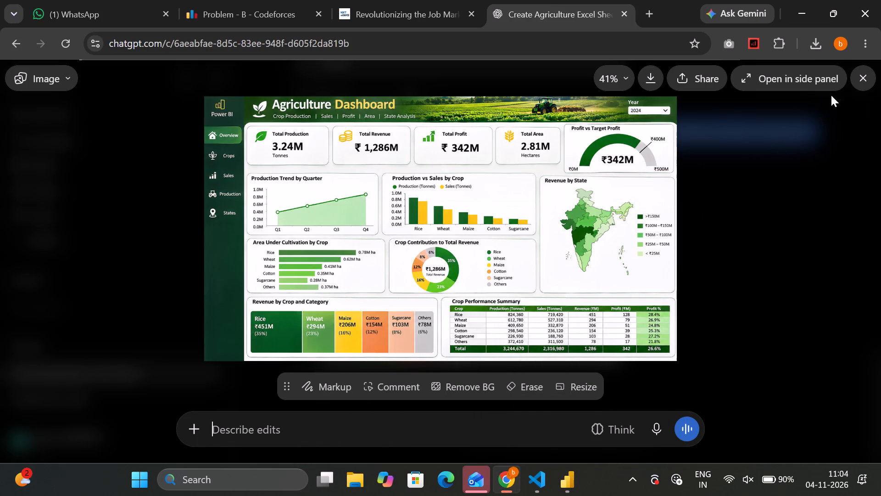
click(868, 81)
scroll(444, 227, up, 5)
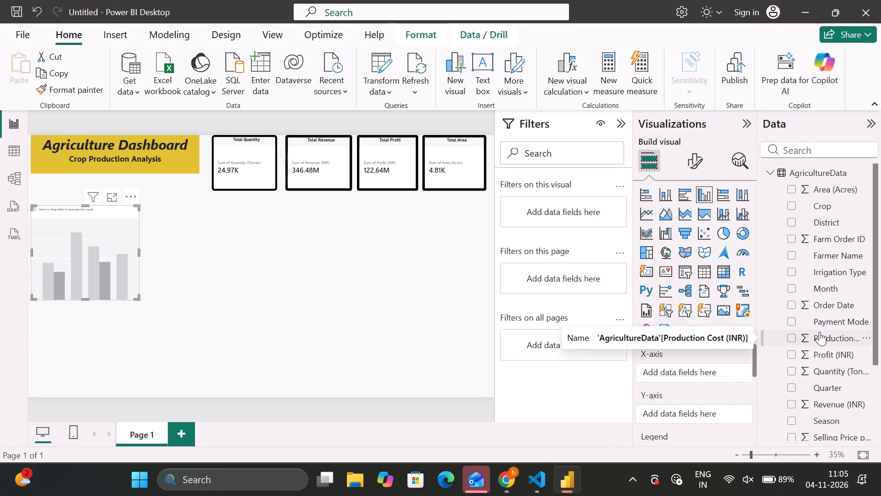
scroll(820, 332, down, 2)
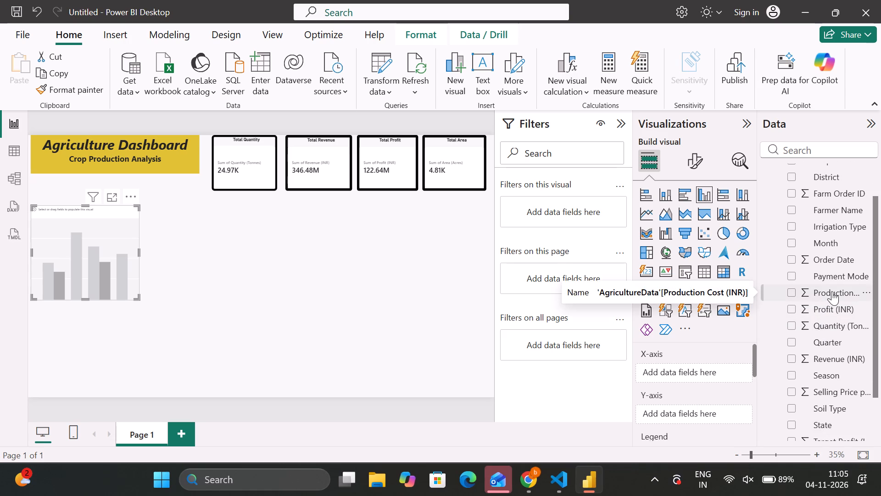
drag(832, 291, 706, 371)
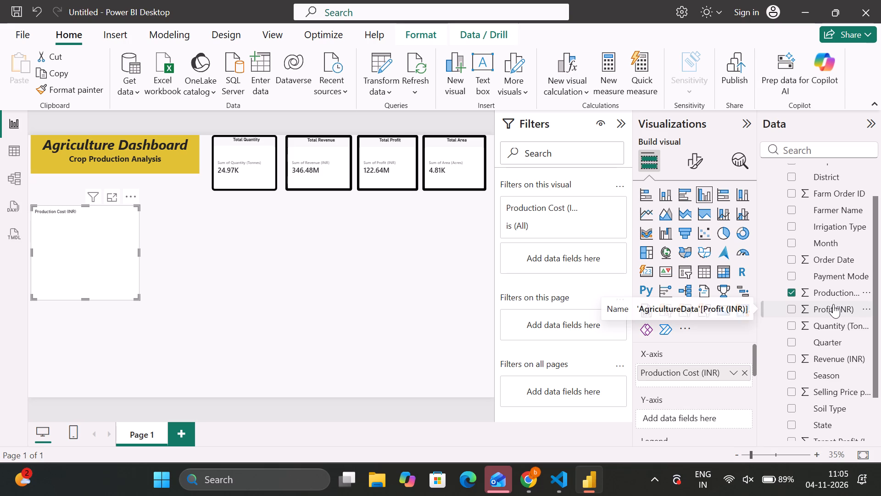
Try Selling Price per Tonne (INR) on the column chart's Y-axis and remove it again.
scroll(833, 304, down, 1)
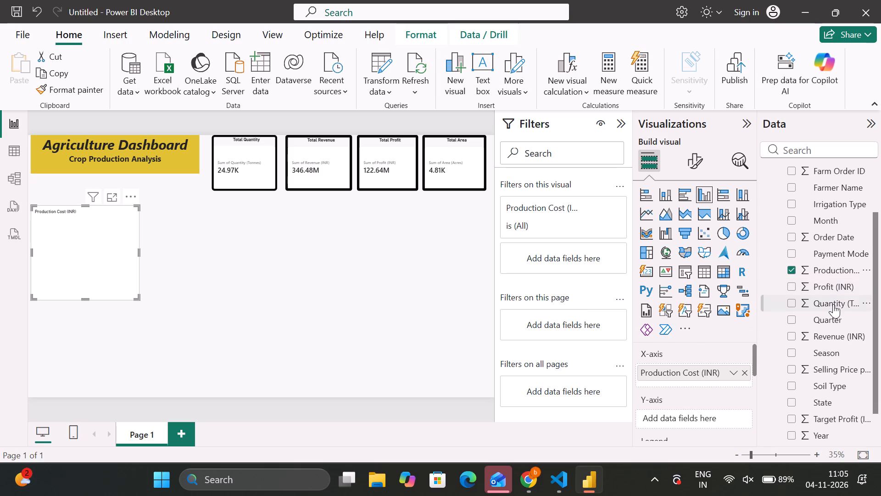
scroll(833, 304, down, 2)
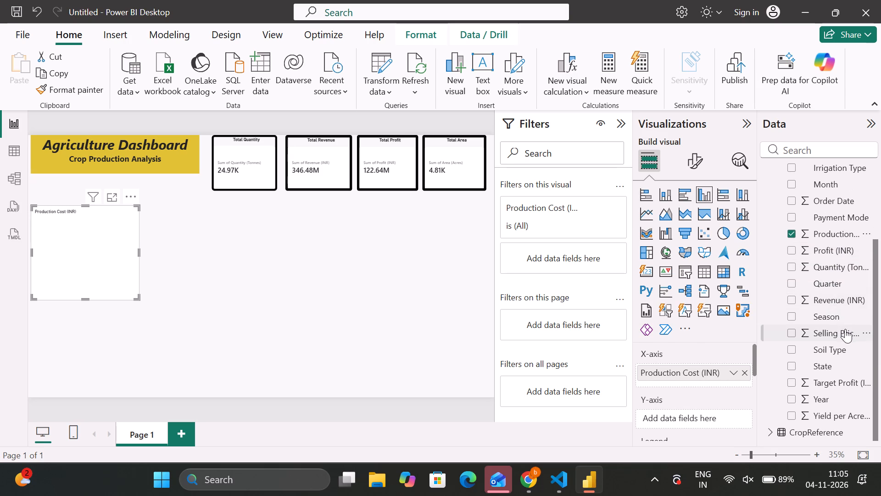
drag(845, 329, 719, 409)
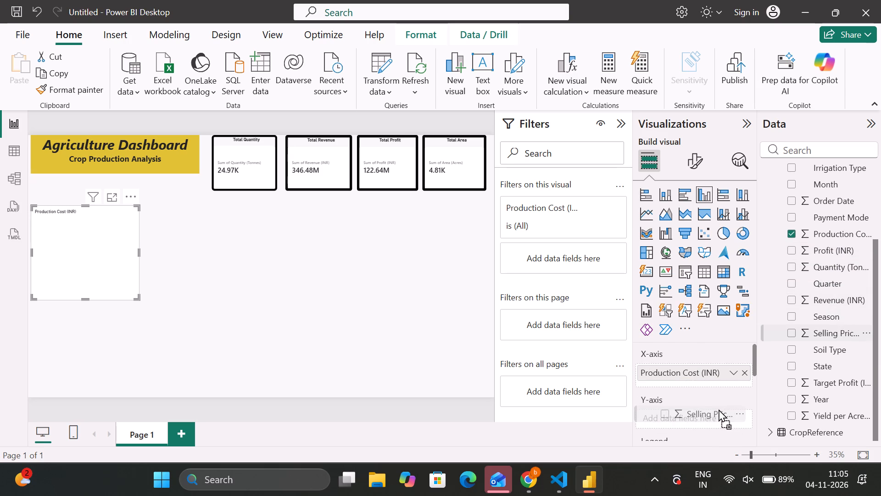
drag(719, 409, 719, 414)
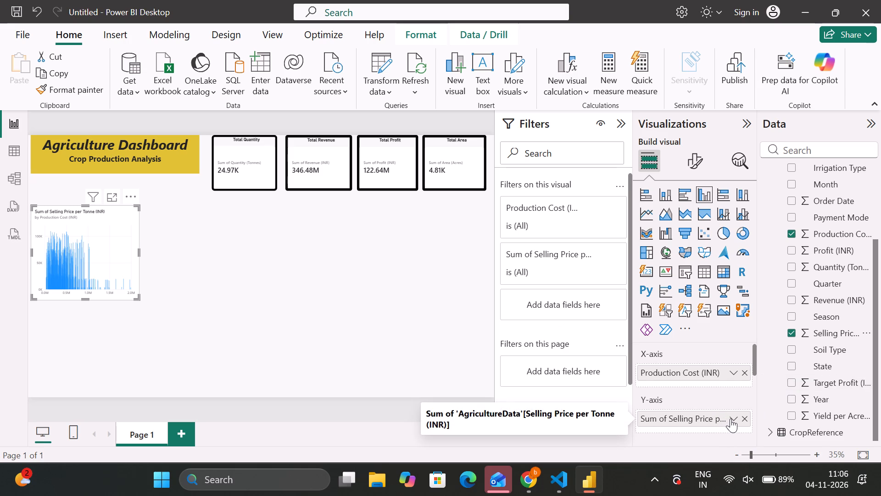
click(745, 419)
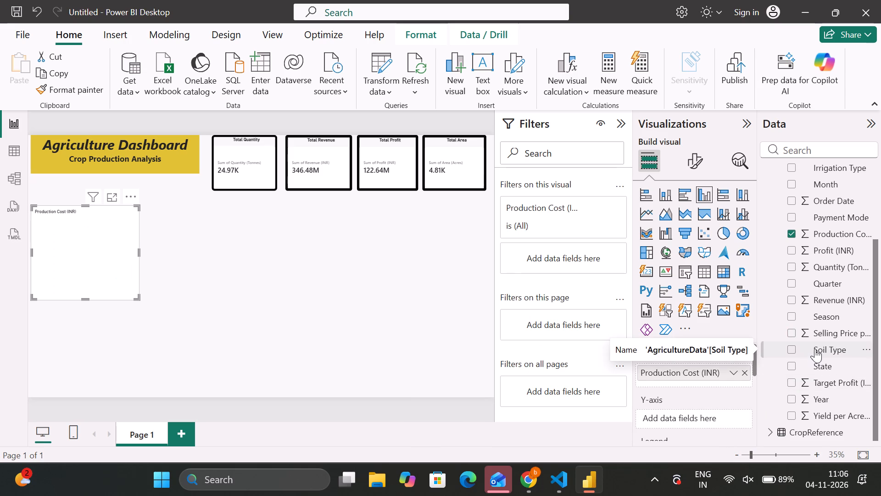
Look through the AgricultureData and CropReference tables for fields suited to the column chart.
scroll(826, 270, up, 1)
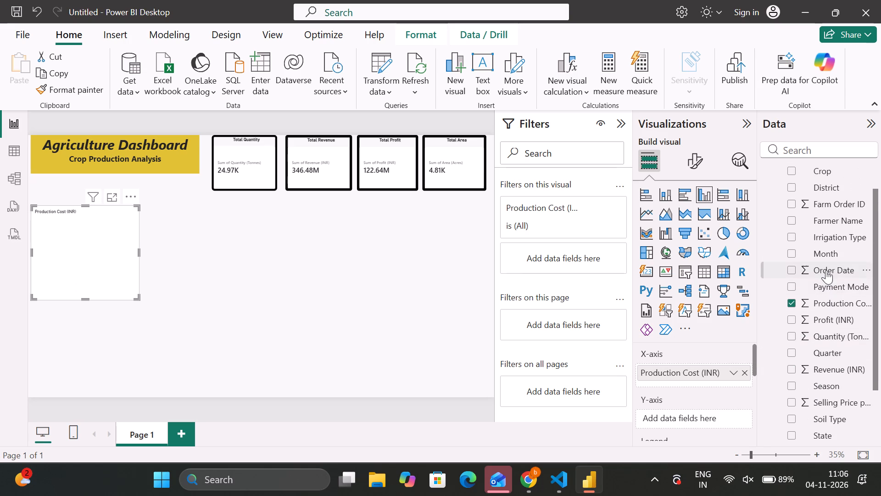
scroll(826, 270, up, 1)
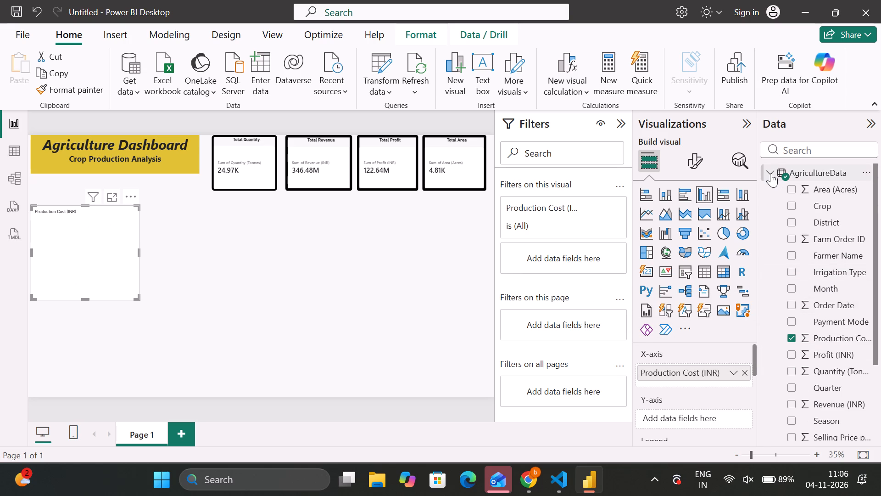
click(771, 173)
click(771, 186)
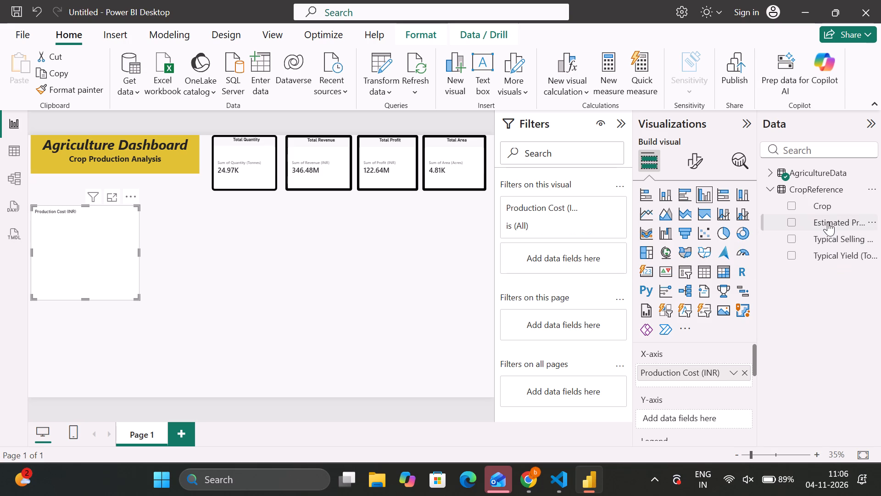
click(768, 189)
click(767, 170)
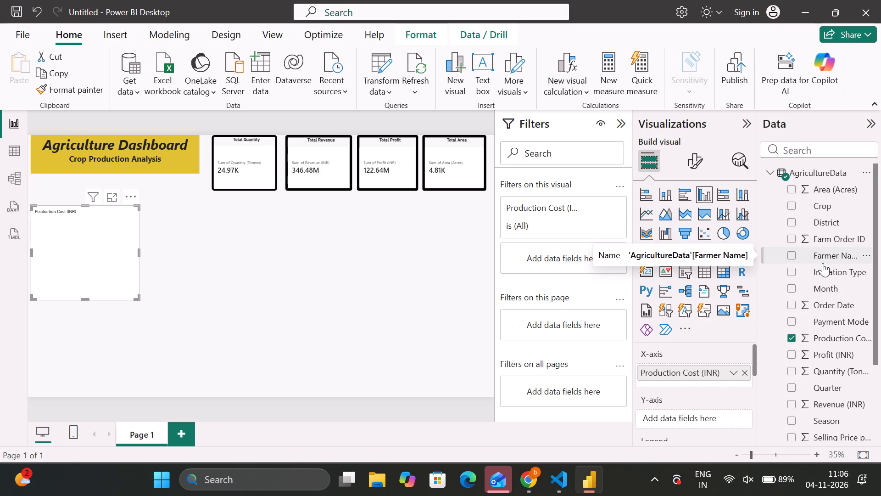
scroll(823, 263, down, 2)
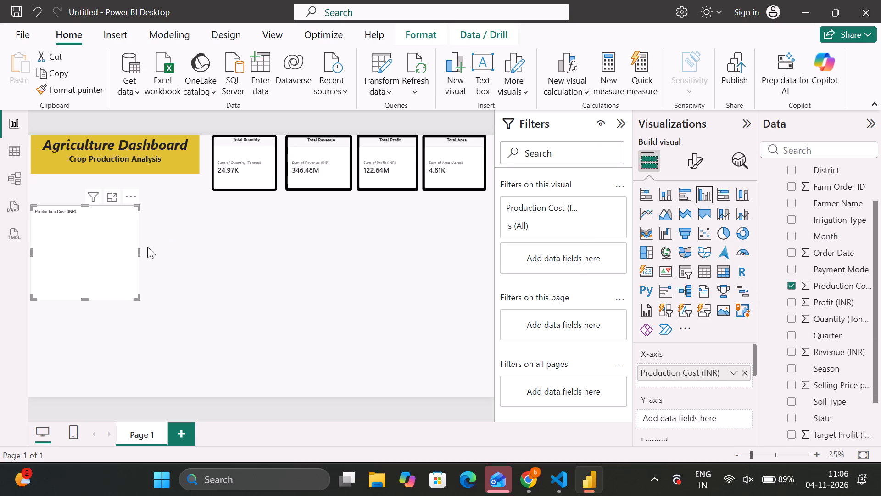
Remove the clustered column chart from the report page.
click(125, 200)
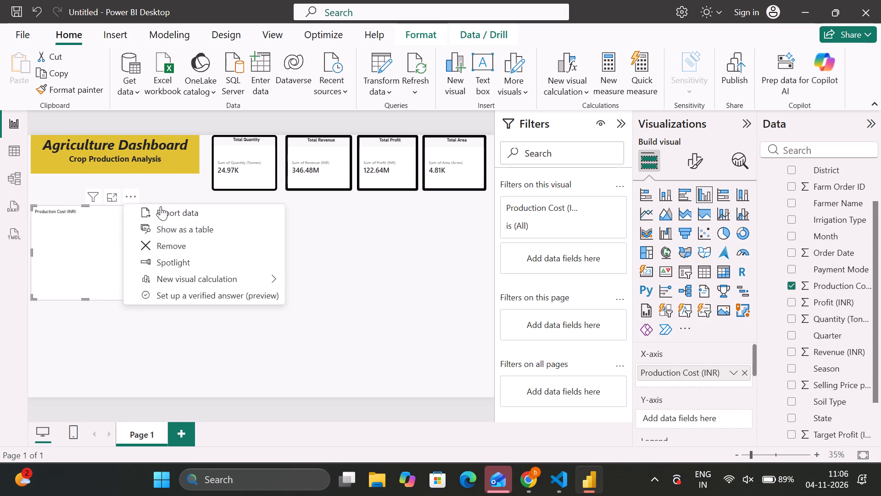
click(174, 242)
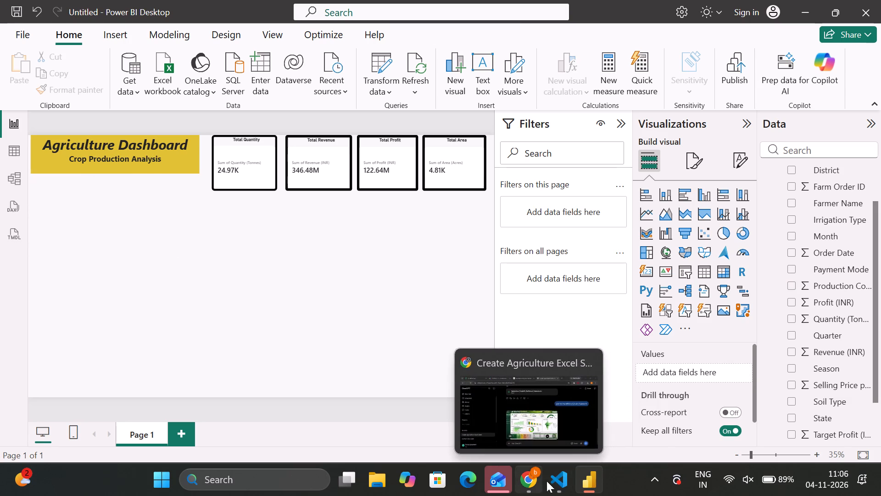
click(619, 360)
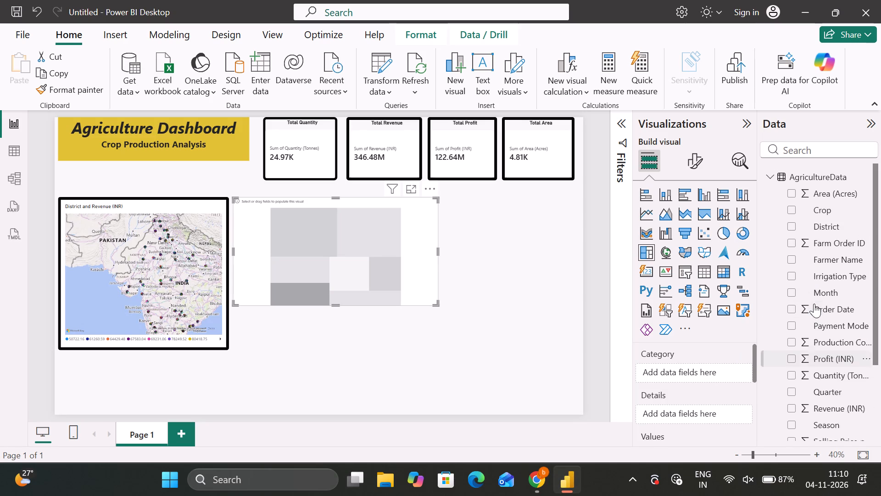
scroll(814, 304, up, 1)
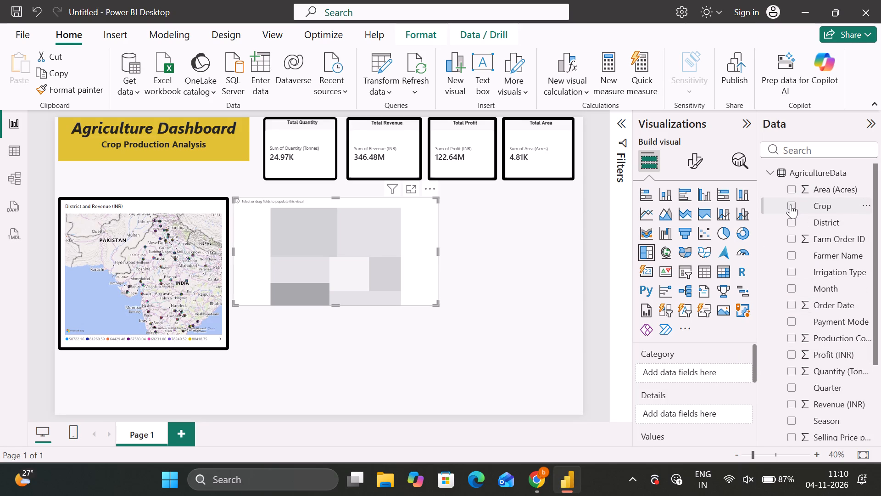
scroll(698, 388, down, 2)
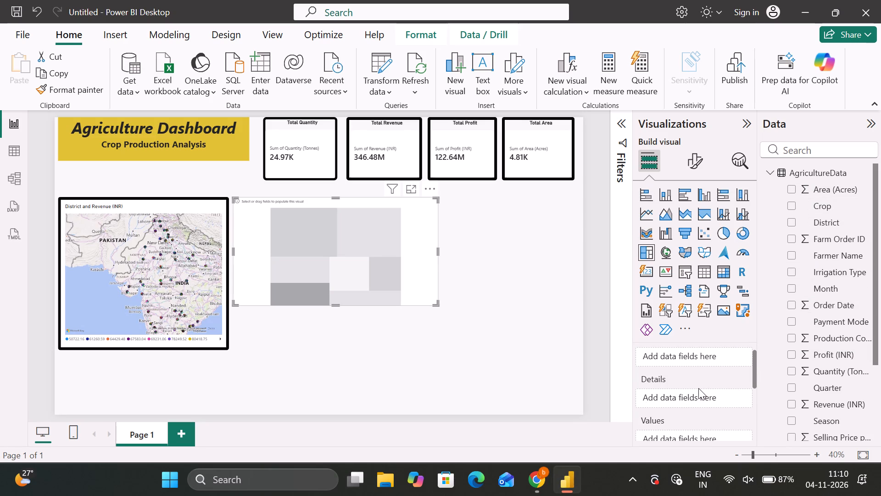
drag(791, 207, 672, 359)
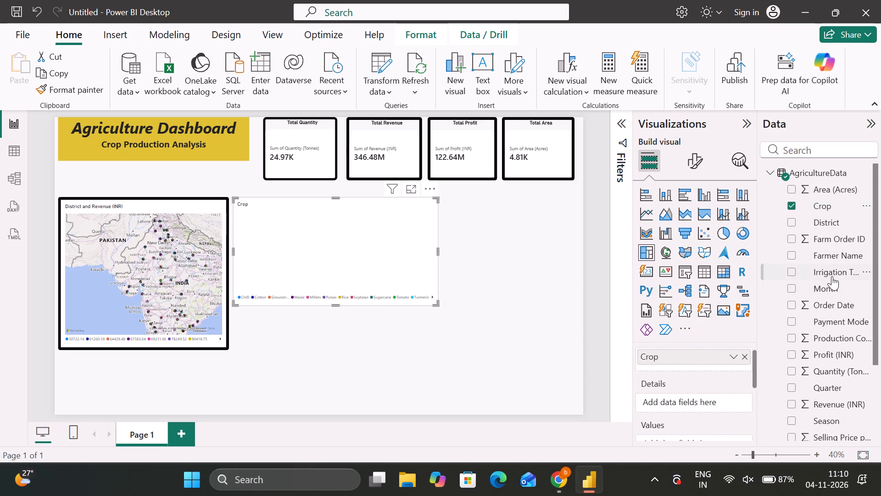
Add the Revenue (INR) field as the treemap's values.
scroll(832, 276, down, 1)
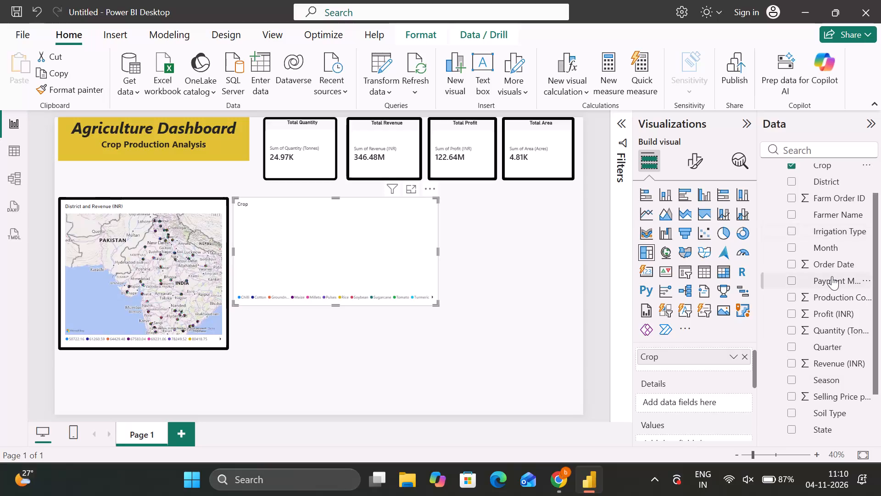
scroll(832, 276, down, 1)
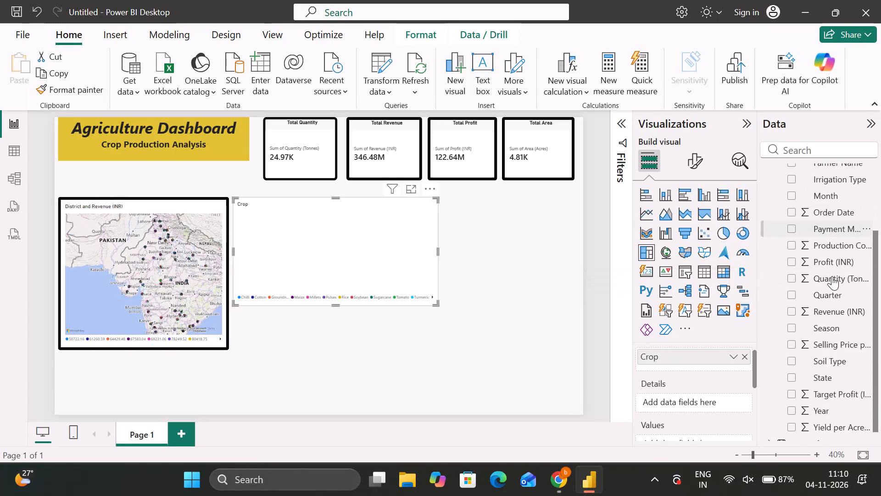
drag(790, 310, 775, 319)
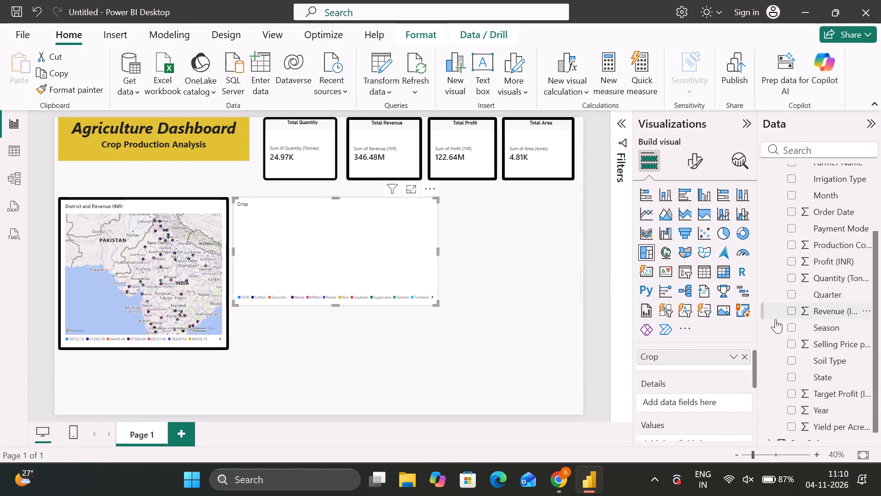
drag(775, 319, 663, 438)
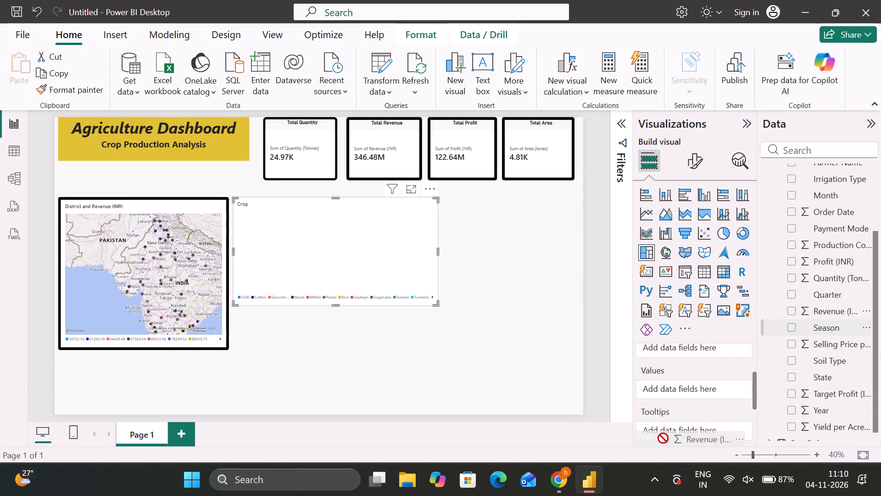
drag(663, 438, 880, 250)
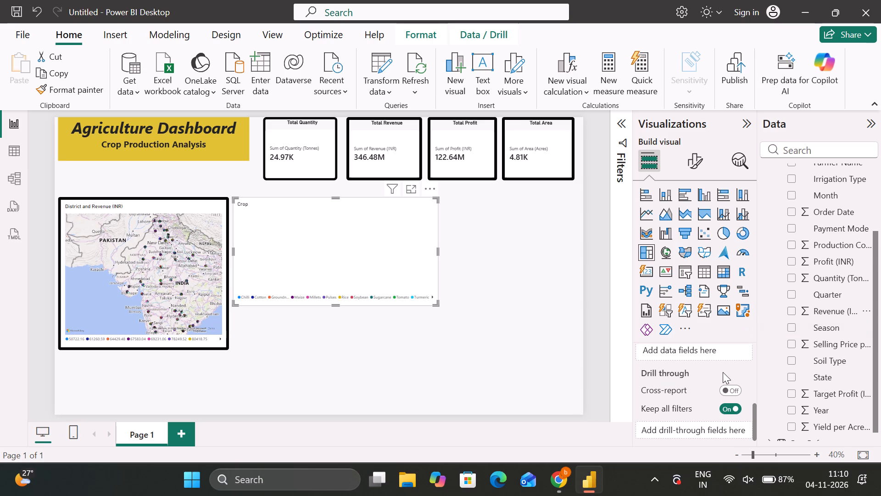
scroll(720, 373, up, 1)
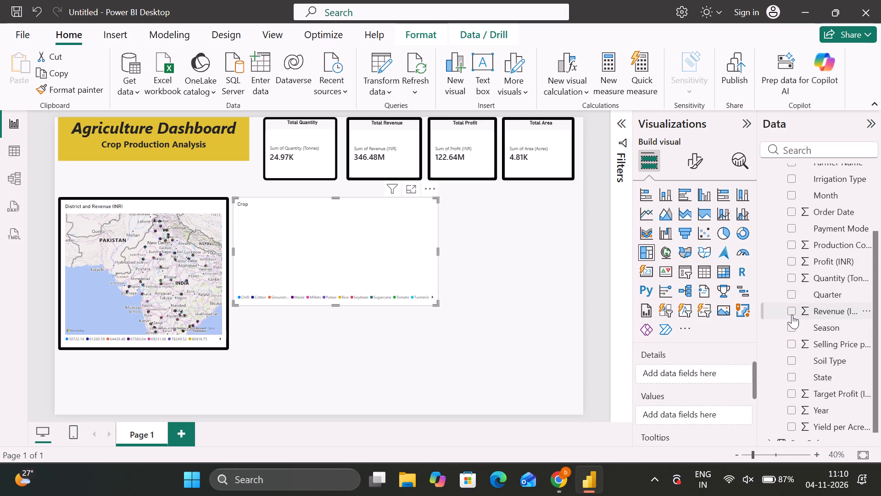
drag(792, 307, 667, 406)
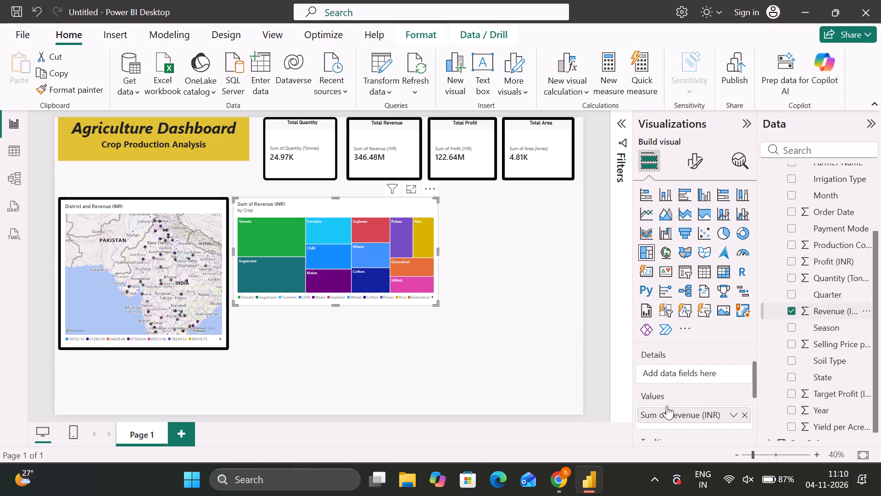
Test the treemap's cross-filtering with Tomato and Sugarcane, and clear the crop selection.
click(278, 246)
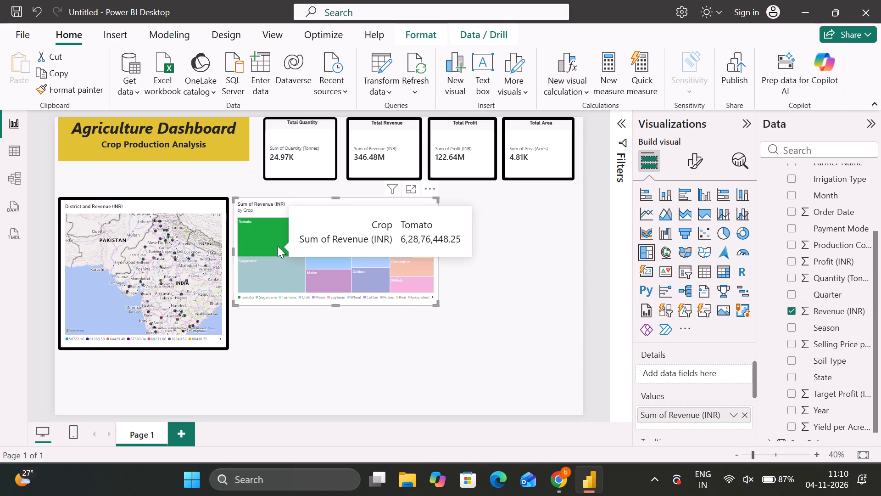
click(279, 277)
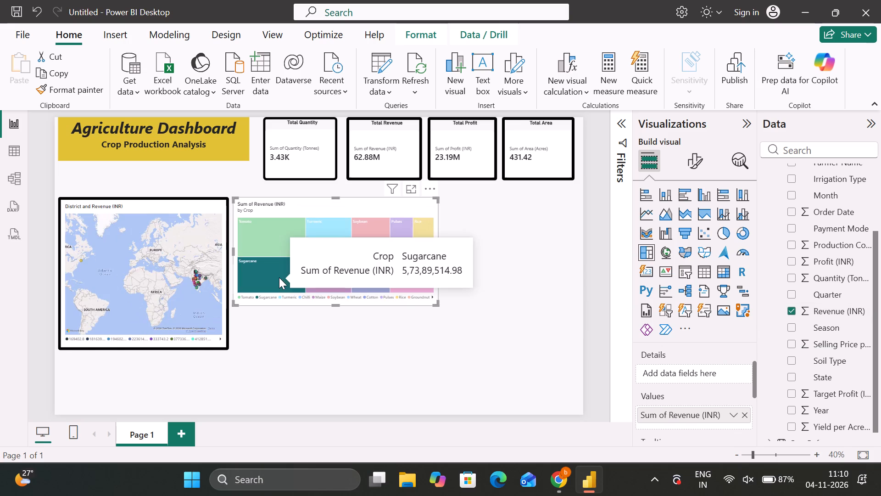
click(302, 355)
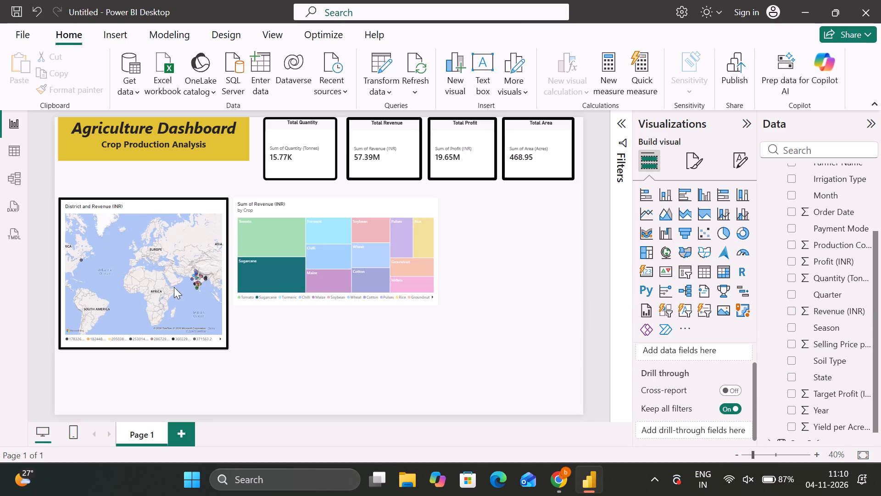
click(207, 279)
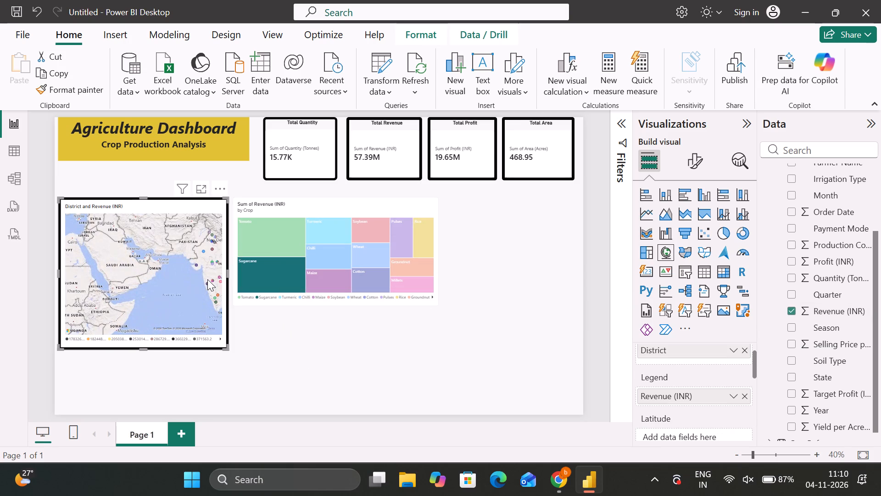
double_click(260, 302)
double_click(290, 250)
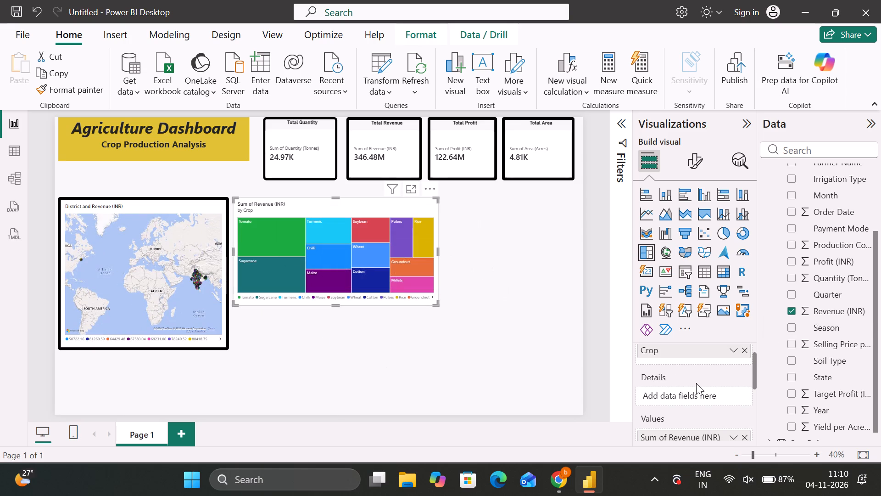
Turn on data labels for the crop revenue treemap.
click(696, 156)
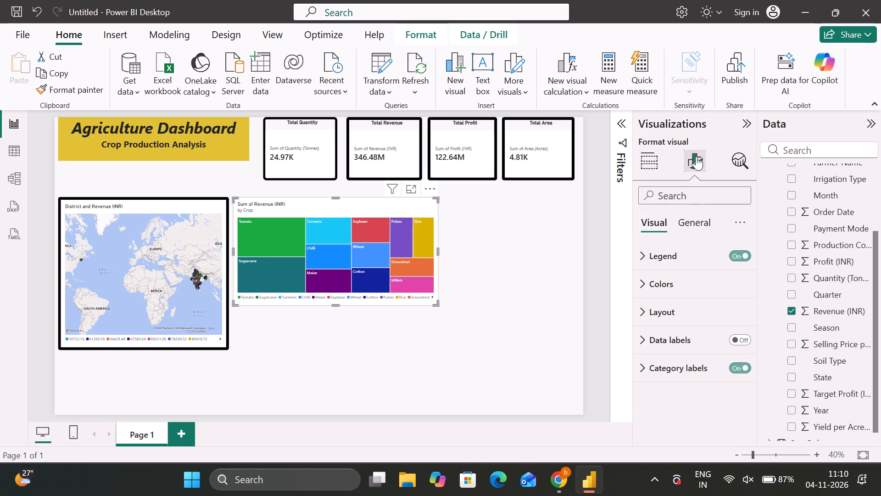
click(736, 339)
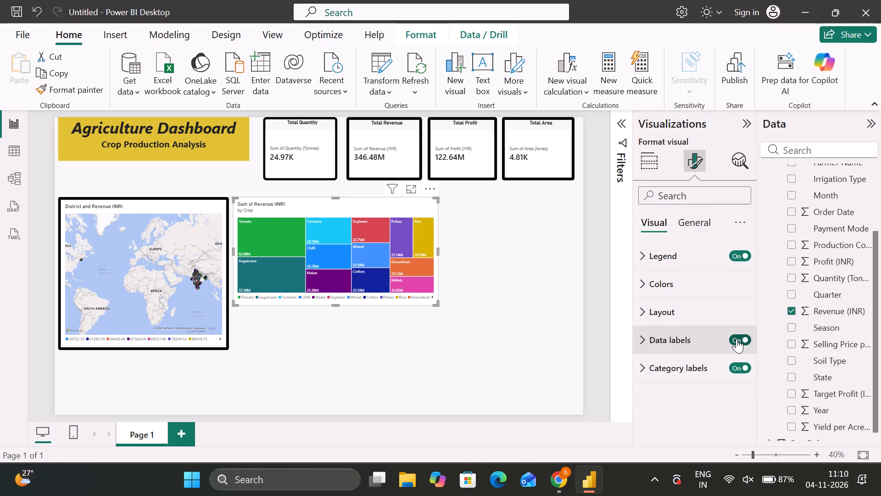
Set the visual border colour of the crop revenue treemap to black.
click(691, 225)
click(666, 310)
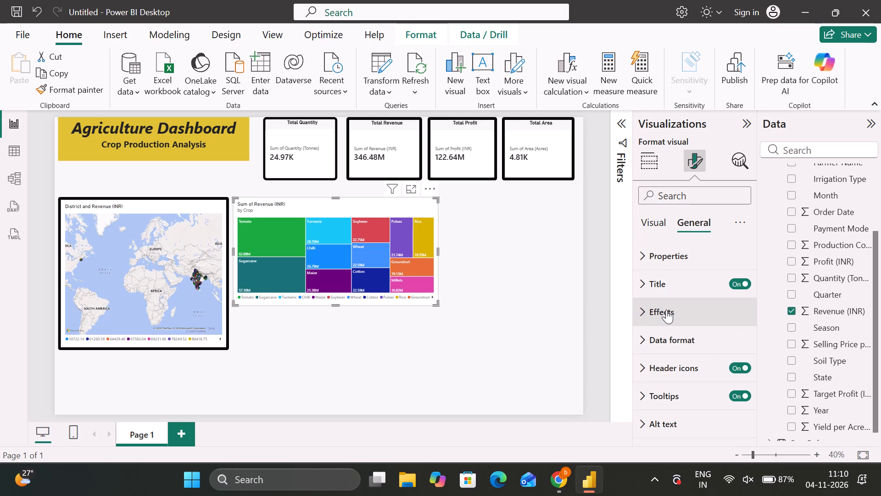
scroll(674, 376, down, 2)
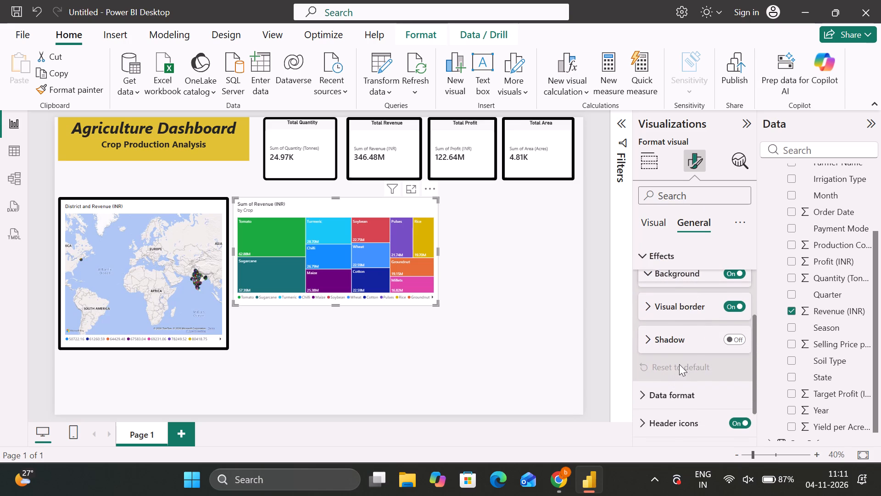
click(648, 306)
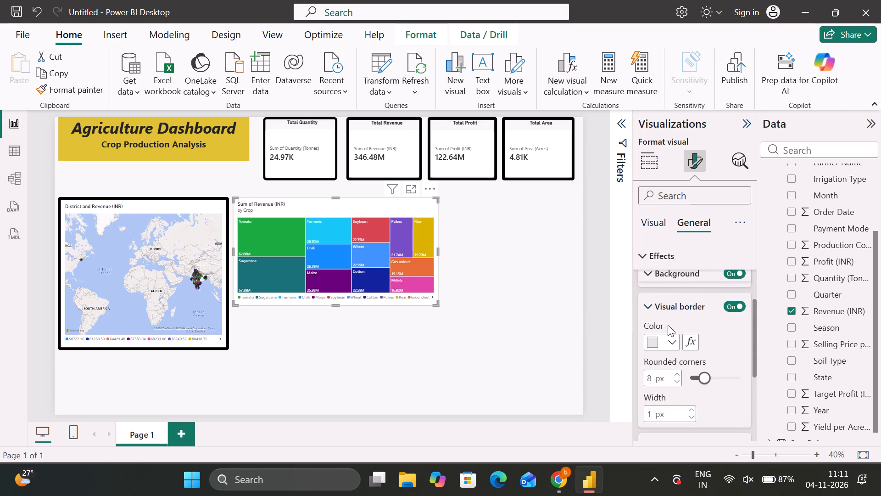
click(669, 344)
click(686, 90)
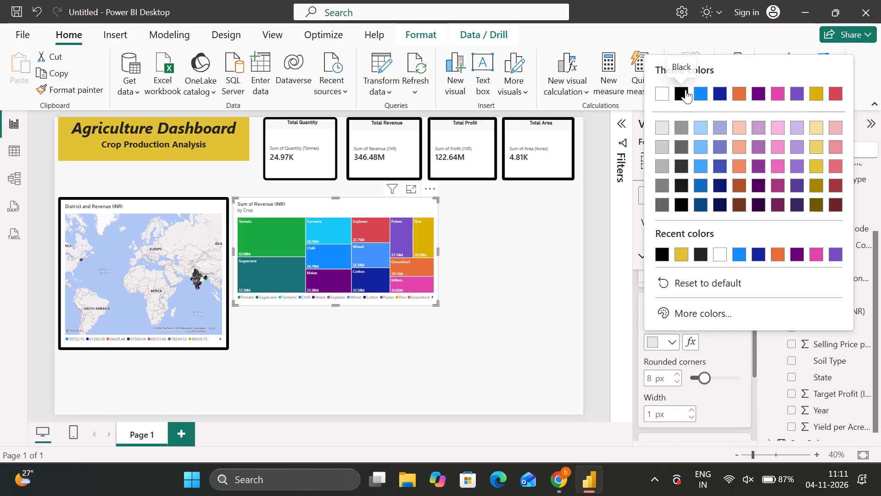
Increase the treemap's visual border width to 11 px.
double_click(692, 406)
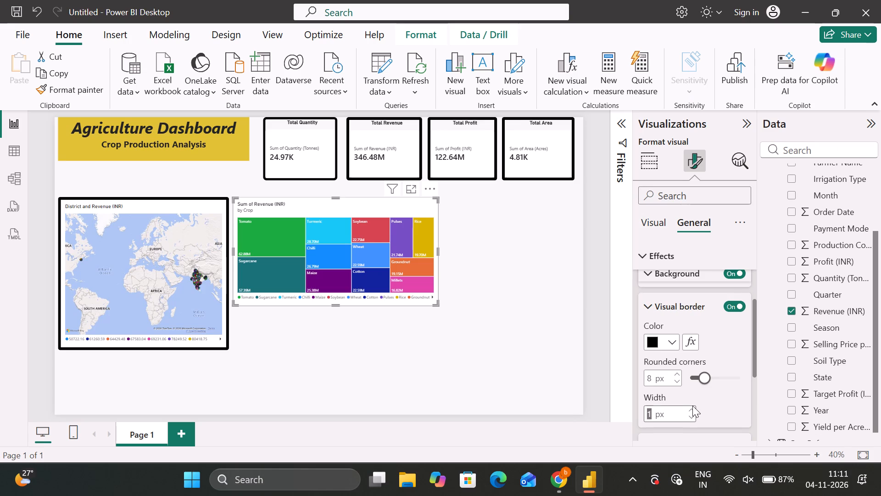
triple_click(692, 408)
triple_click(692, 408)
triple_click(692, 408)
click(692, 408)
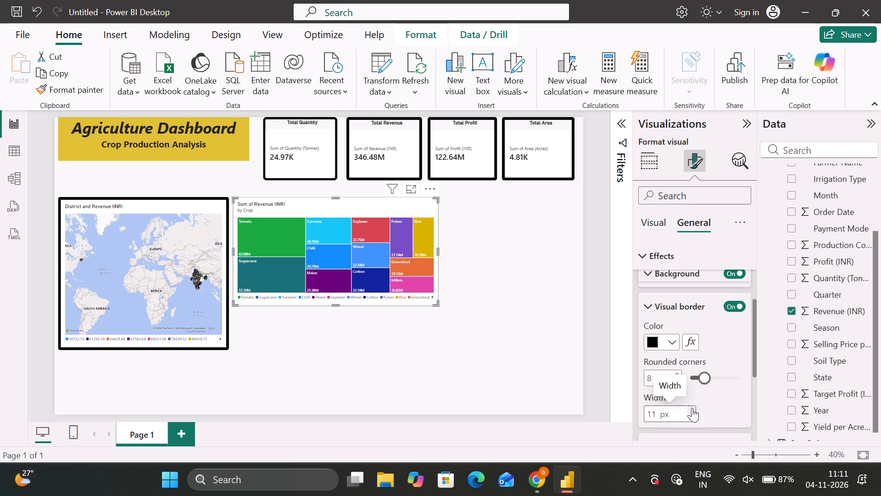
Set the crop revenue treemap's visual border width to 10 px and deselect it.
click(692, 418)
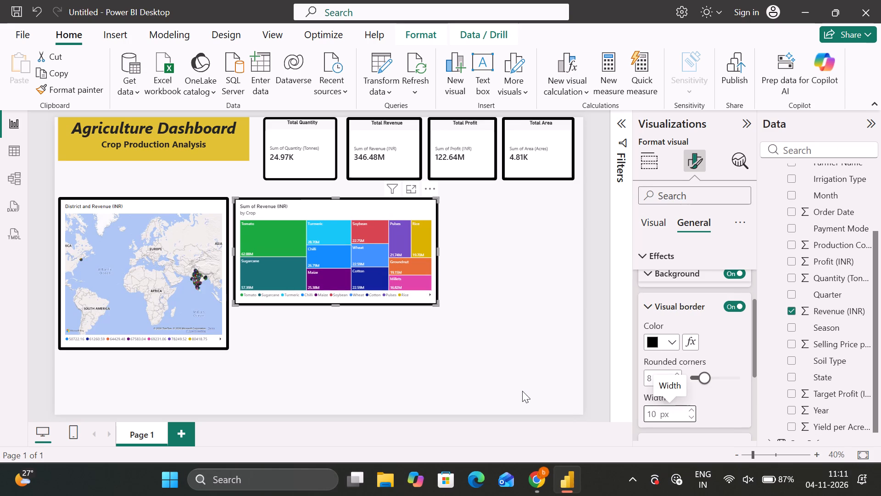
click(493, 366)
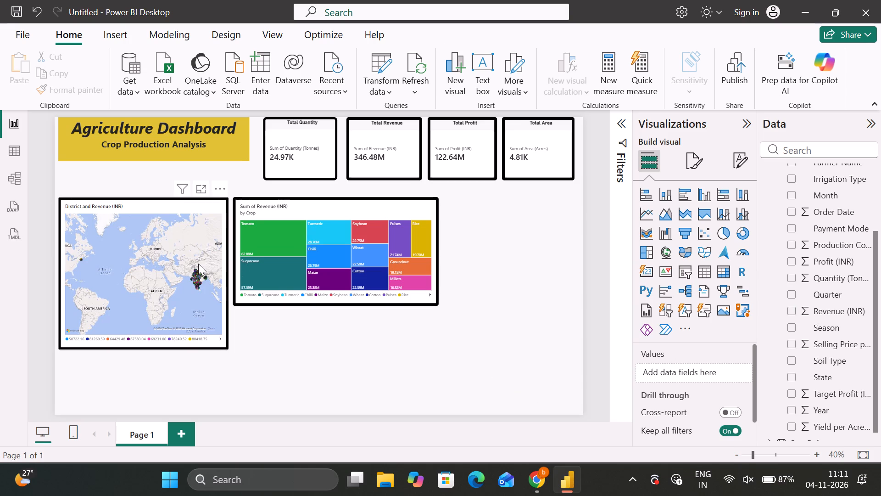
Move the district map up so it sits just beneath the Agriculture Dashboard title block.
drag(194, 263, 192, 253)
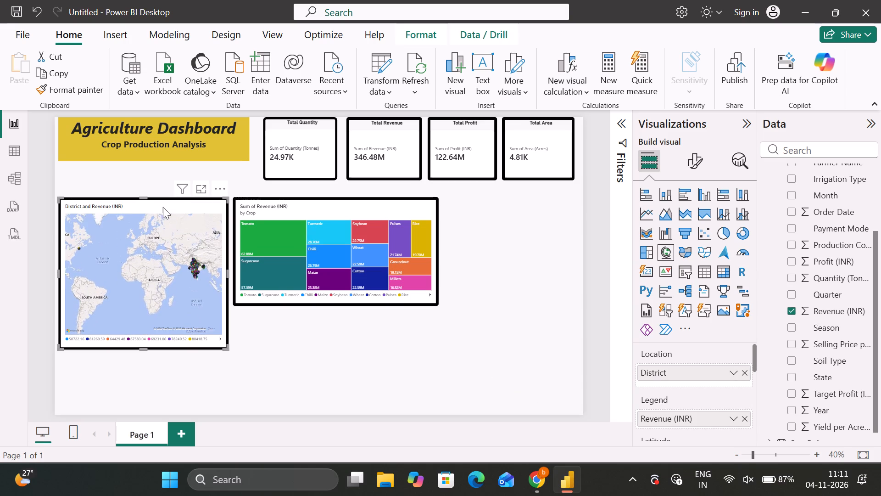
drag(156, 206, 157, 178)
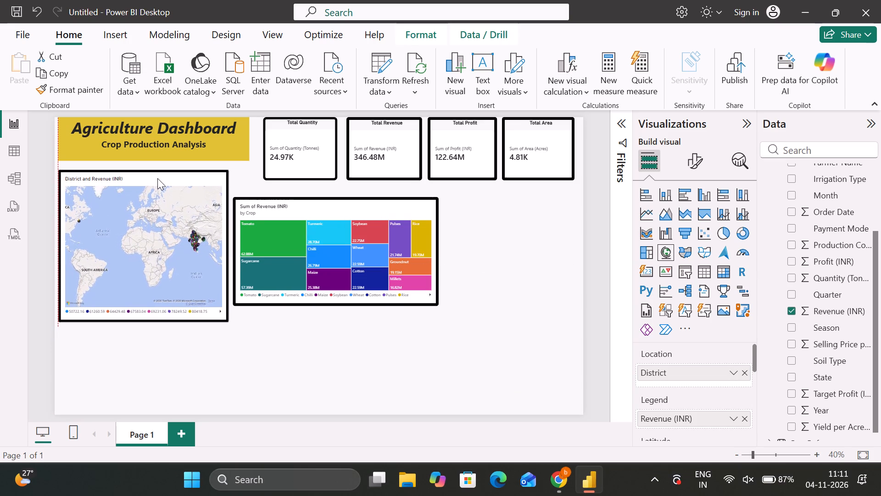
drag(157, 178, 157, 176)
Move the crop revenue treemap beneath the district map and shrink it to roughly the map's width, leaving a small gap.
drag(279, 242, 294, 298)
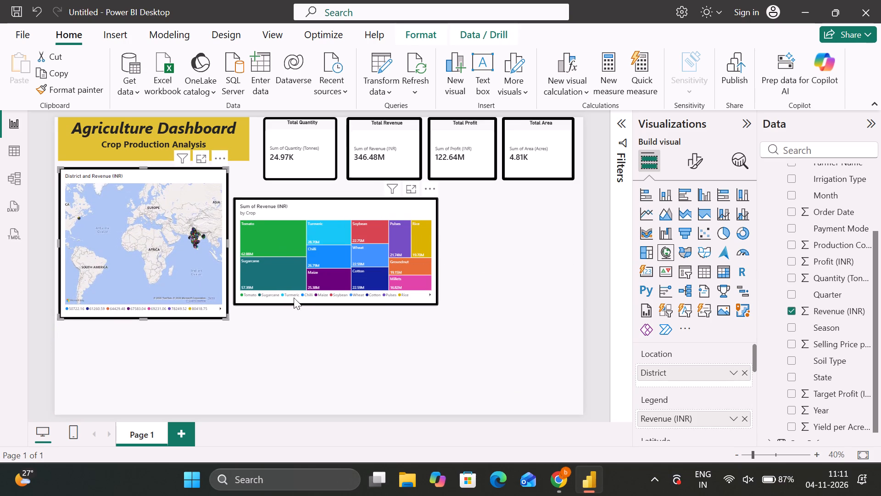
drag(294, 298, 100, 388)
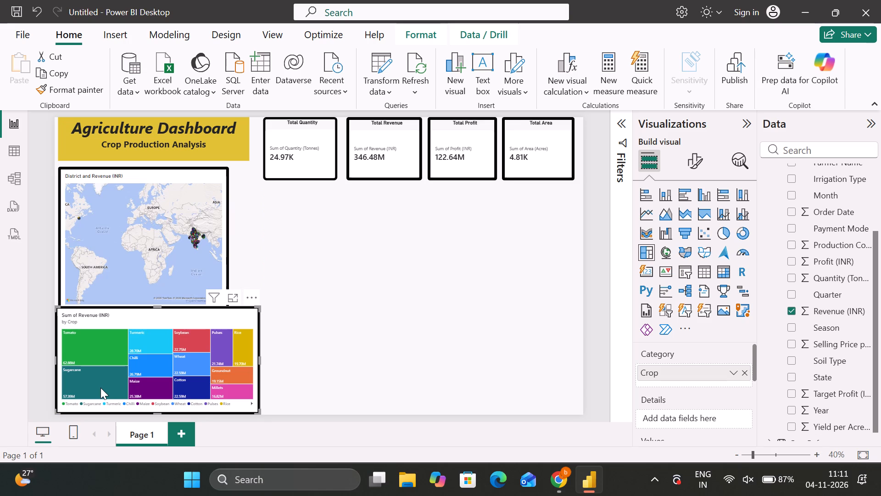
drag(256, 411, 227, 418)
drag(223, 311, 223, 334)
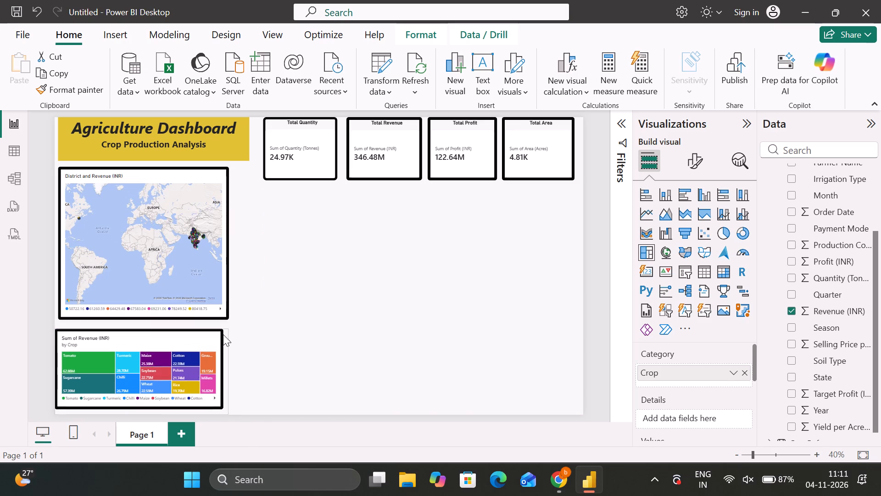
drag(223, 334, 231, 332)
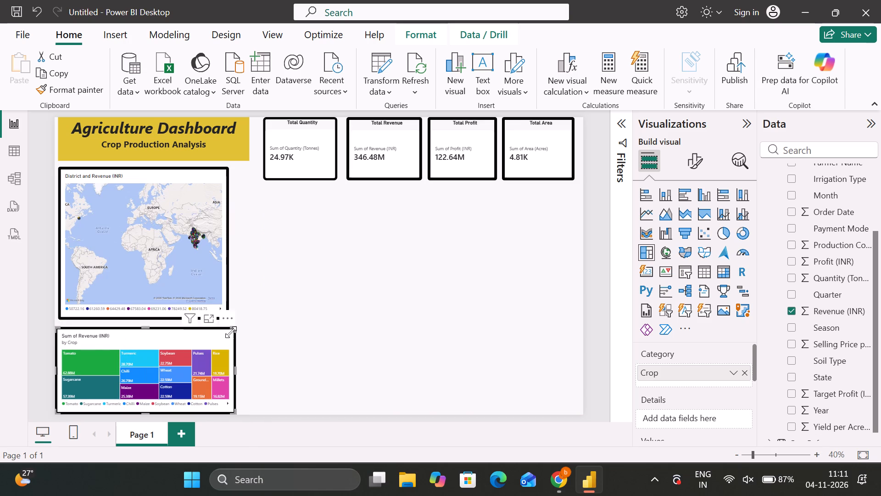
click(378, 321)
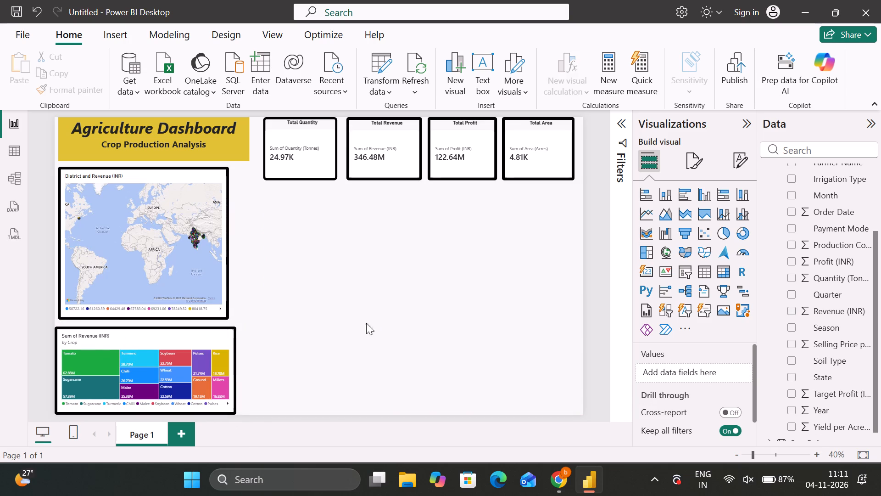
Narrow the treemap slightly towards the map's width, and clear the crop selection.
click(202, 366)
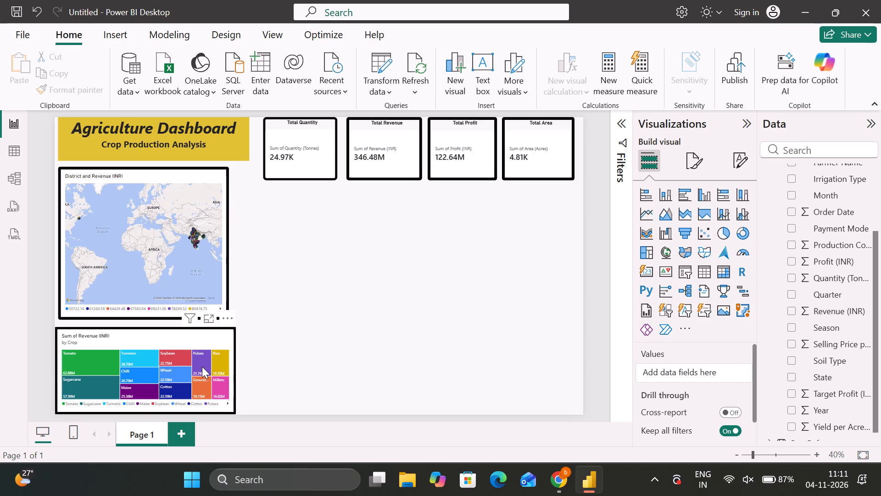
click(235, 370)
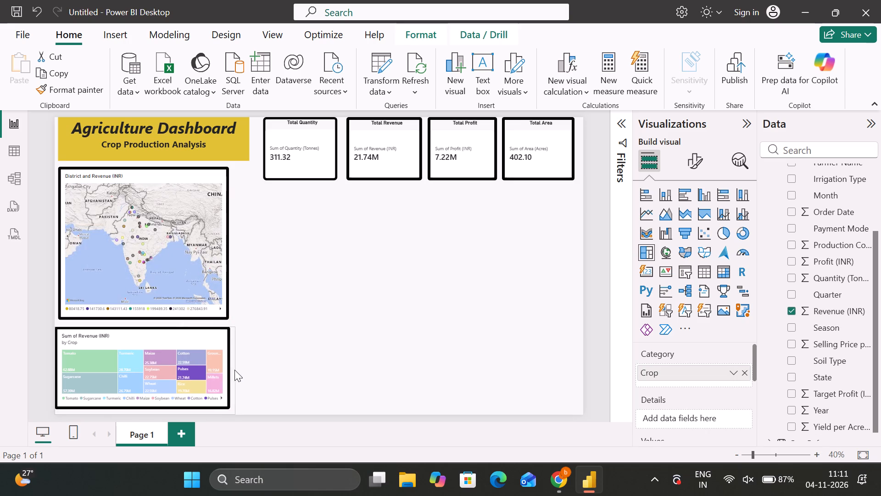
click(178, 339)
double_click(172, 353)
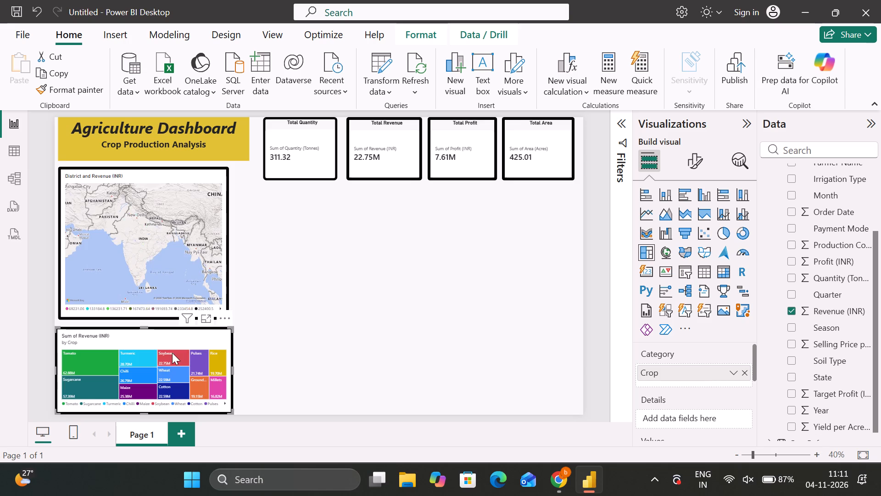
click(332, 338)
scroll(169, 244, left, 1)
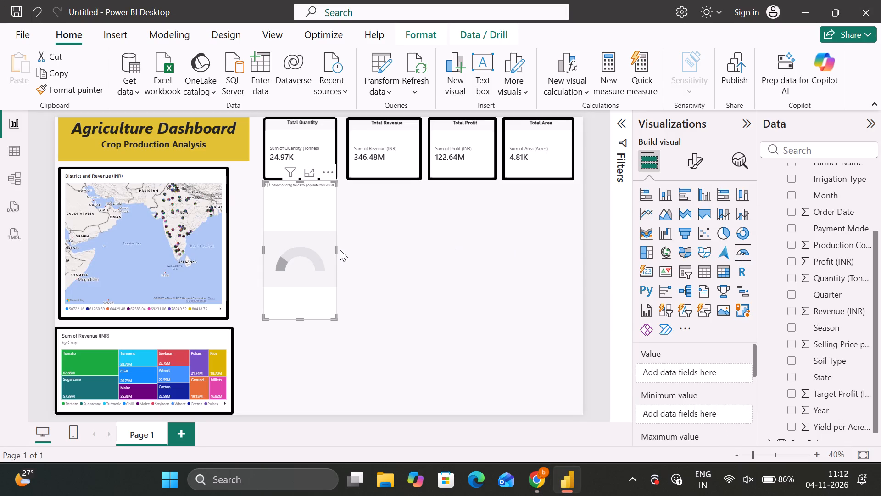
drag(335, 251, 390, 256)
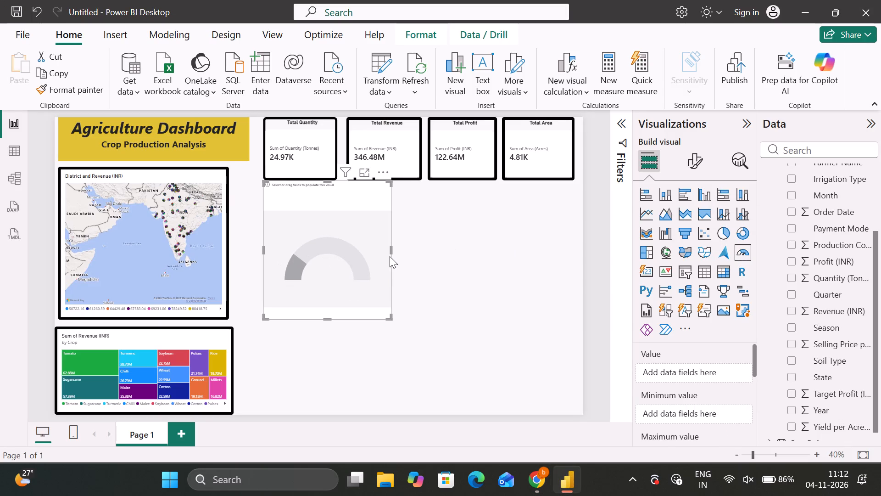
drag(389, 319, 366, 295)
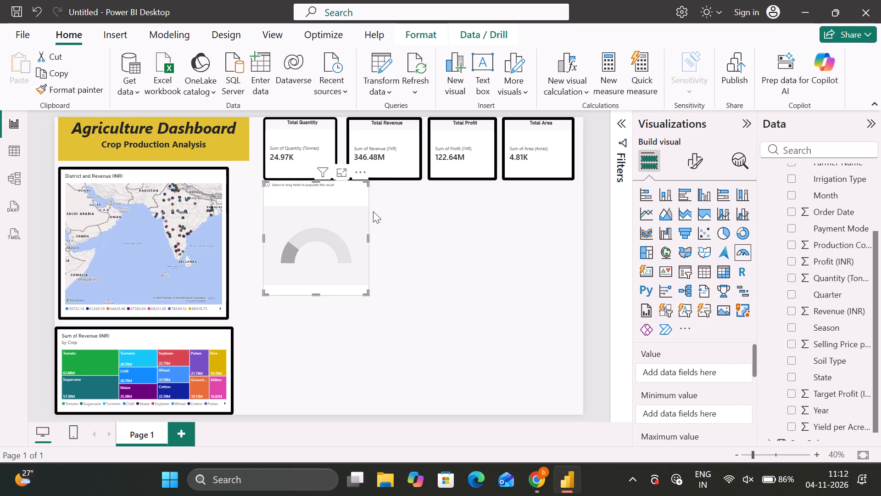
drag(363, 185, 346, 214)
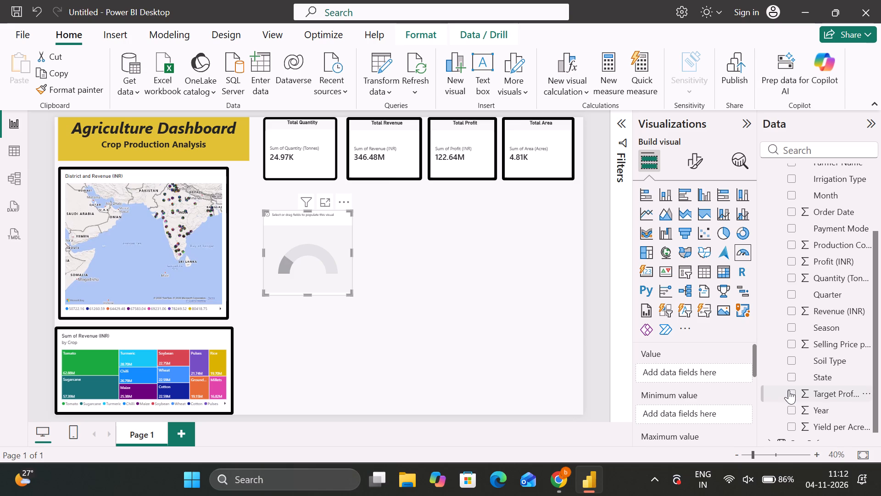
Assign Profit (INR) as the gauge's value and Target Profit (INR) as its minimum value.
scroll(789, 390, down, 1)
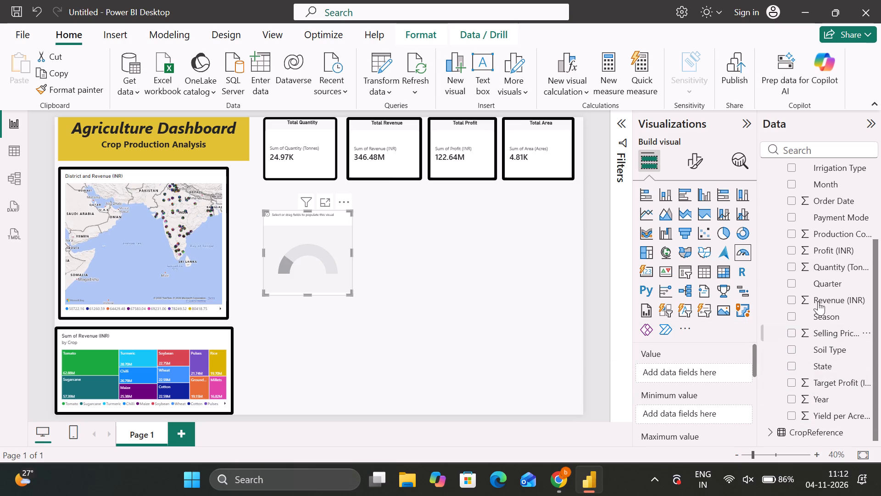
drag(791, 250, 667, 368)
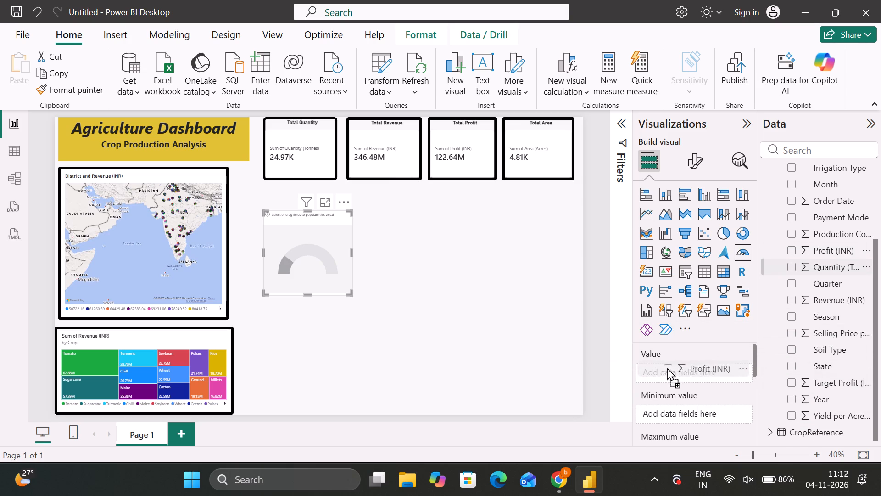
drag(667, 368, 667, 368)
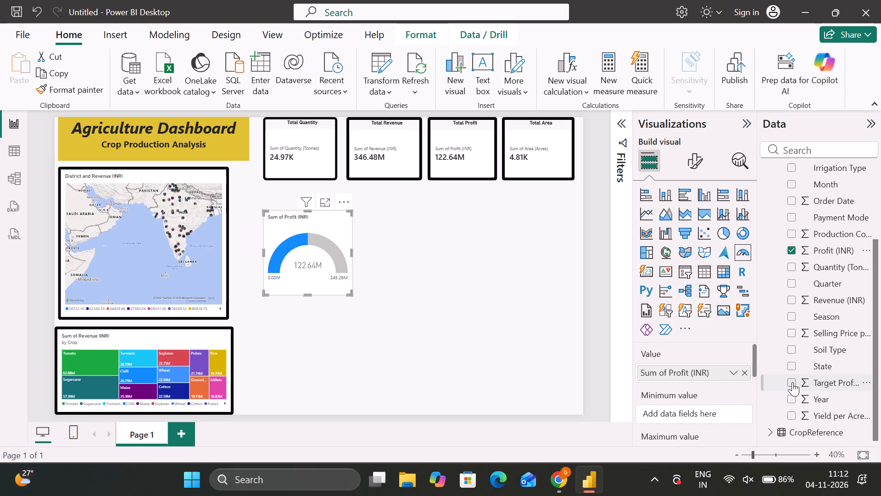
drag(792, 382, 674, 414)
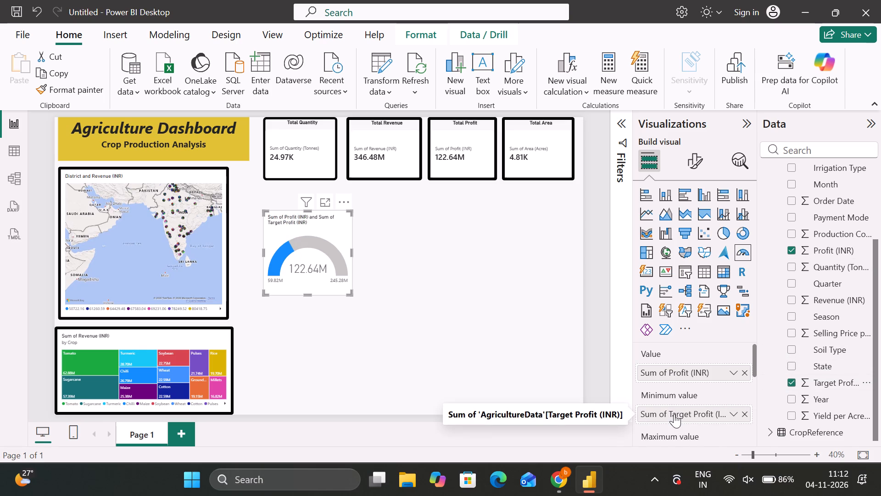
Set the colour of the gauge's target label values to the yellow theme shade #e1c233.
click(690, 158)
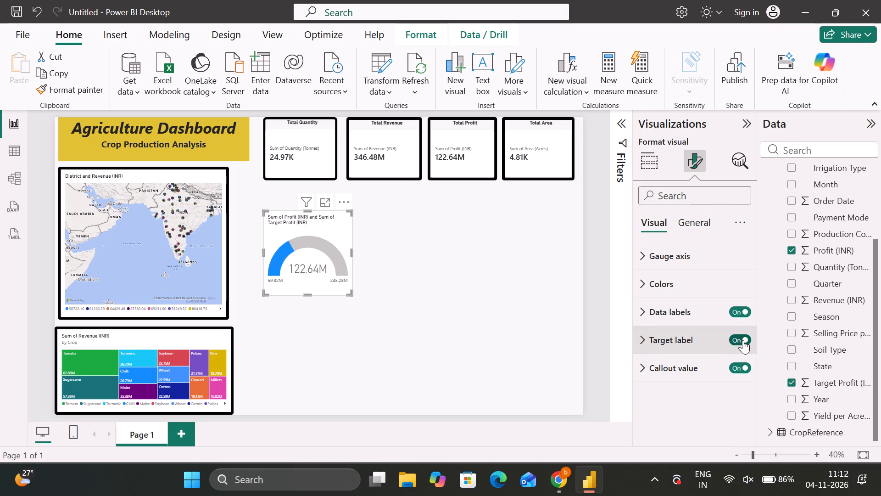
click(644, 337)
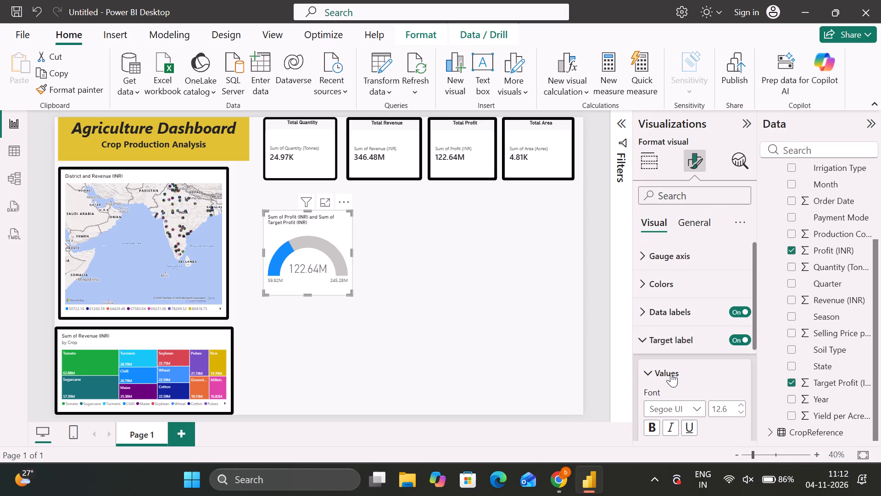
scroll(671, 373, down, 2)
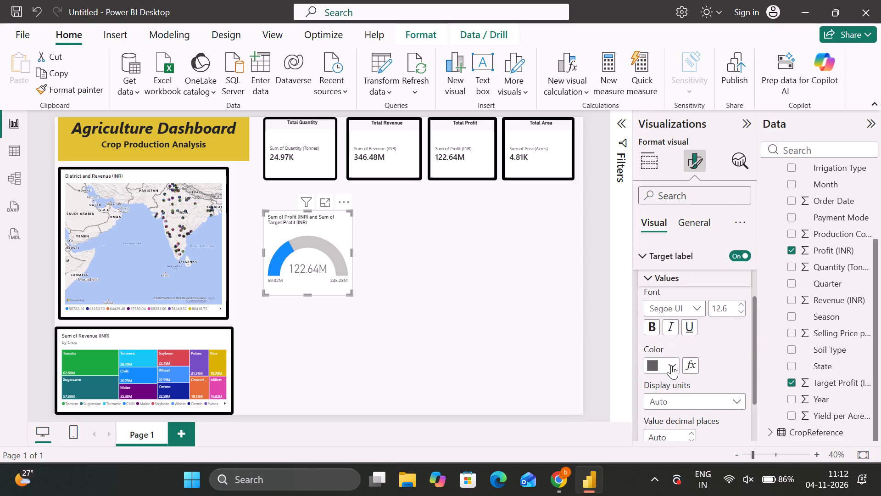
click(671, 365)
click(693, 122)
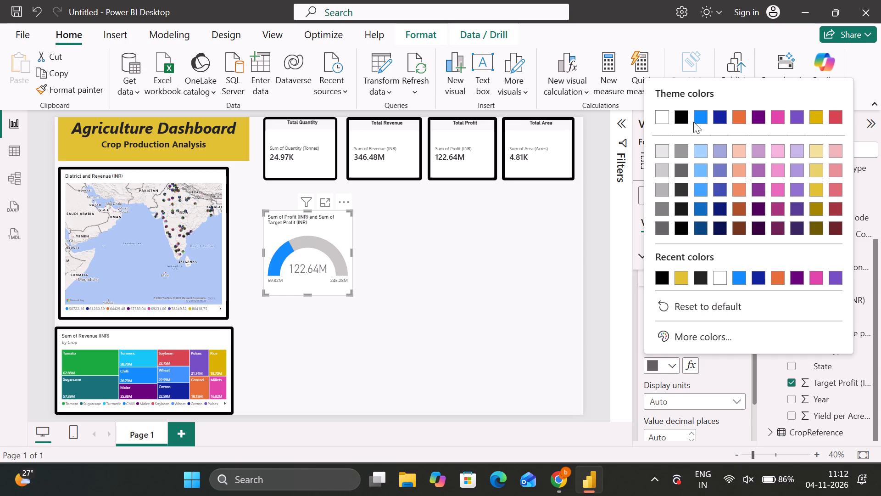
click(694, 121)
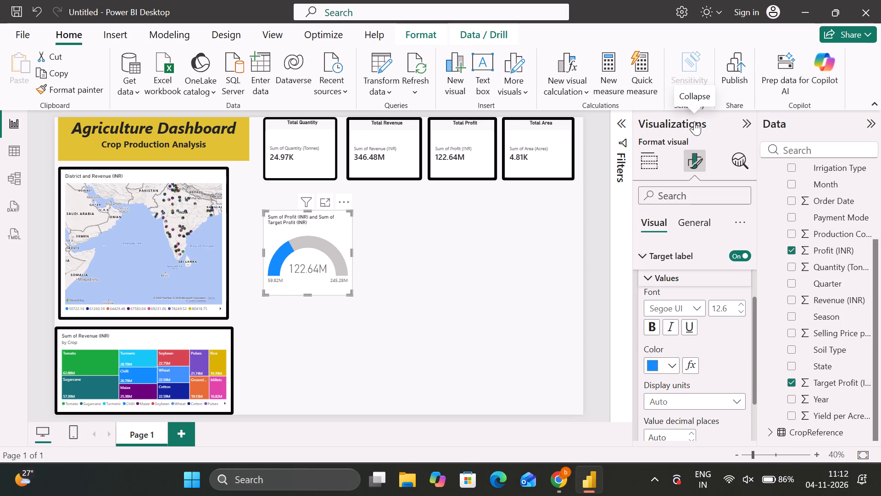
click(674, 366)
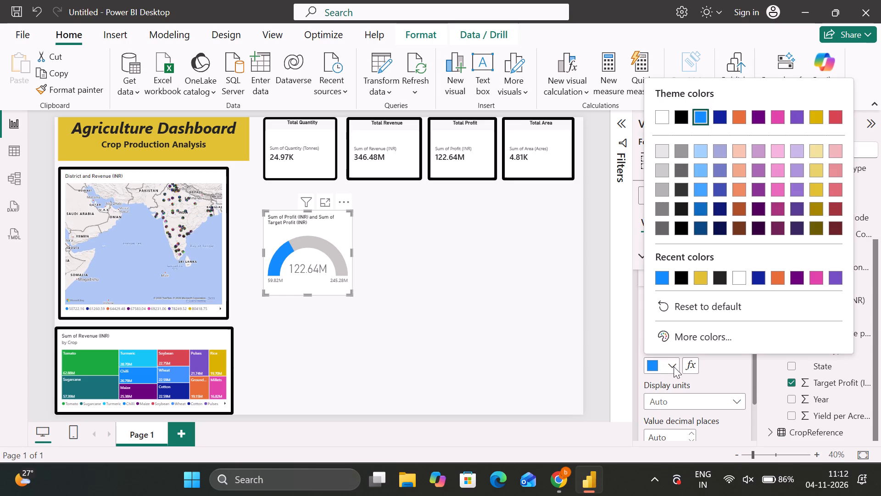
click(818, 186)
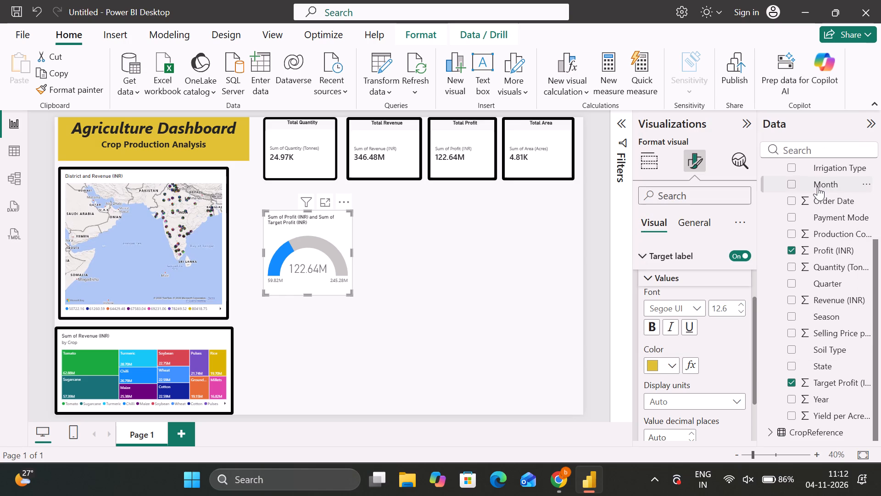
click(670, 363)
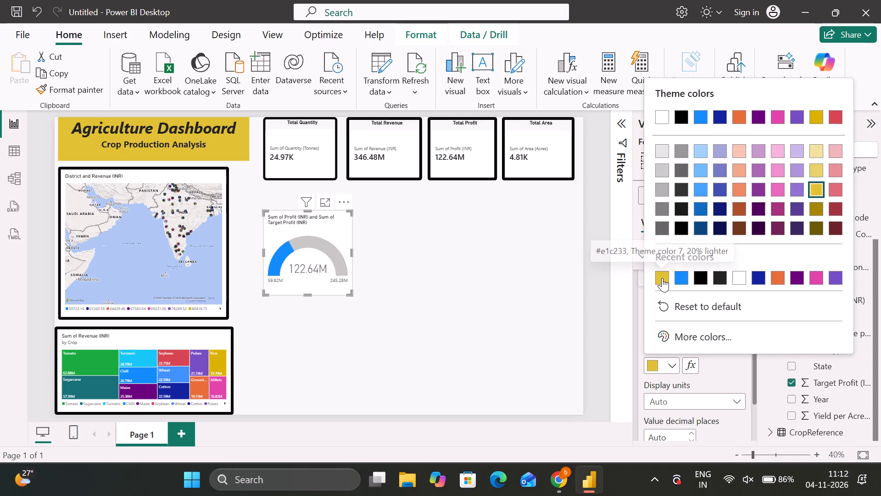
click(662, 278)
scroll(670, 344, up, 1)
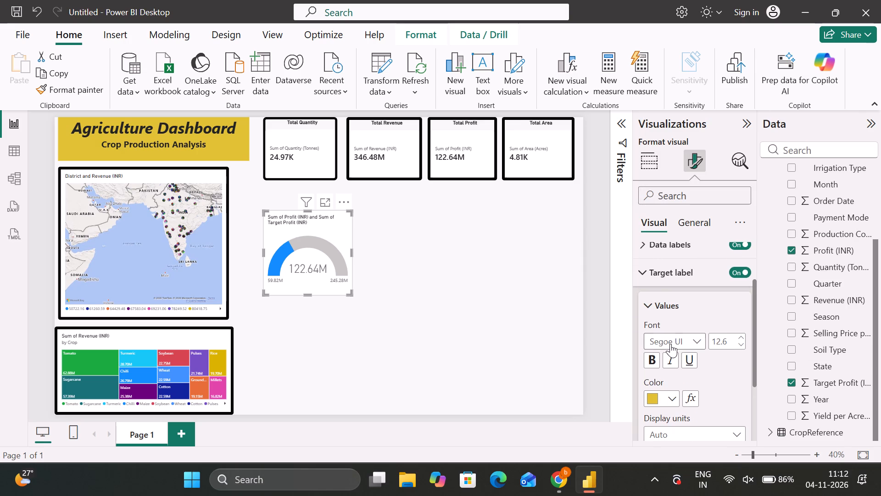
click(655, 304)
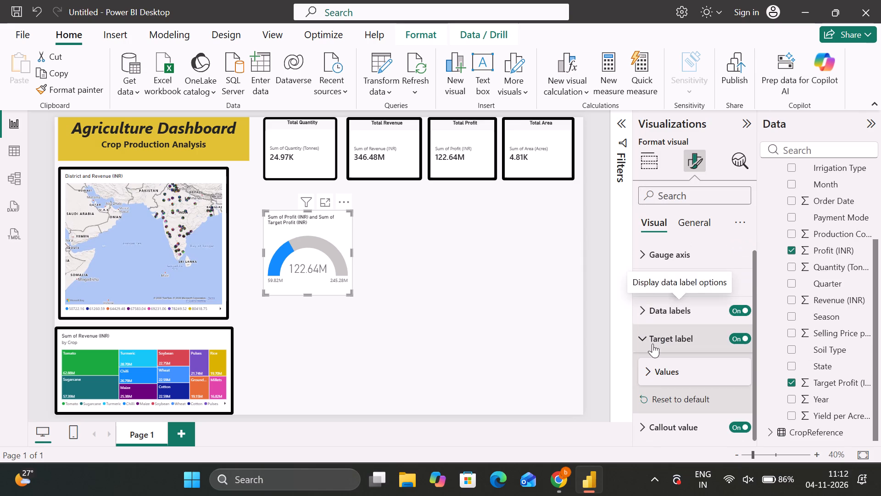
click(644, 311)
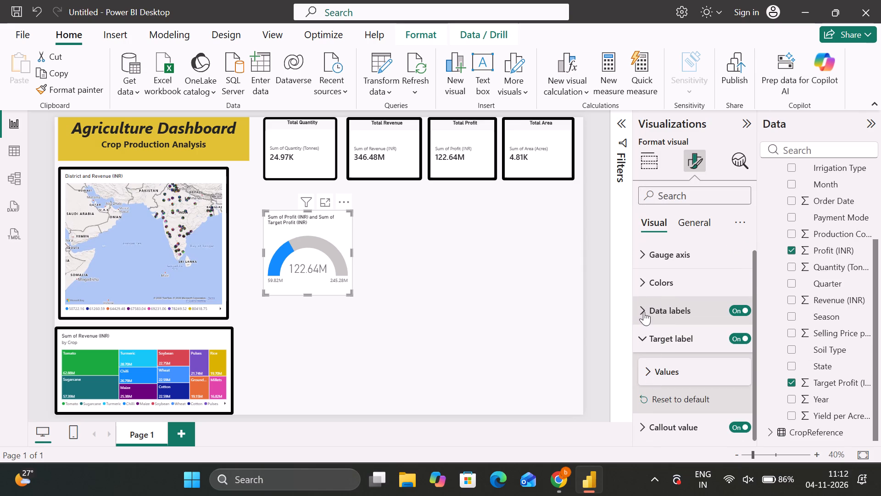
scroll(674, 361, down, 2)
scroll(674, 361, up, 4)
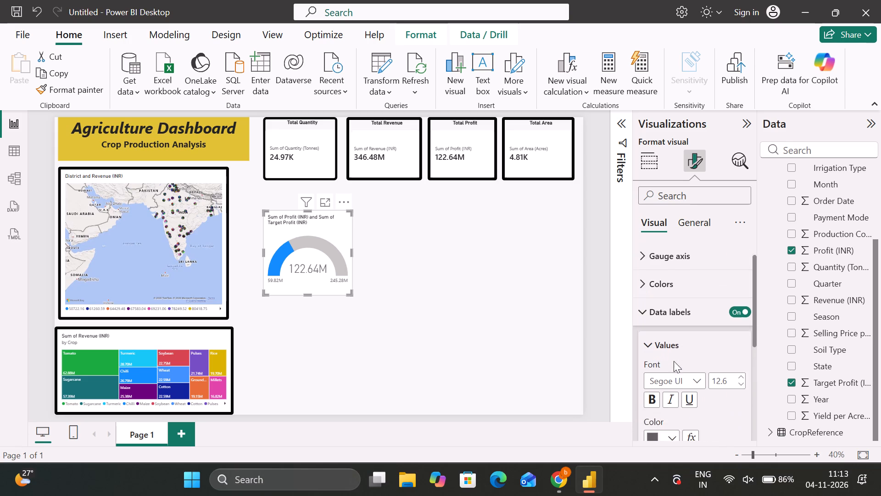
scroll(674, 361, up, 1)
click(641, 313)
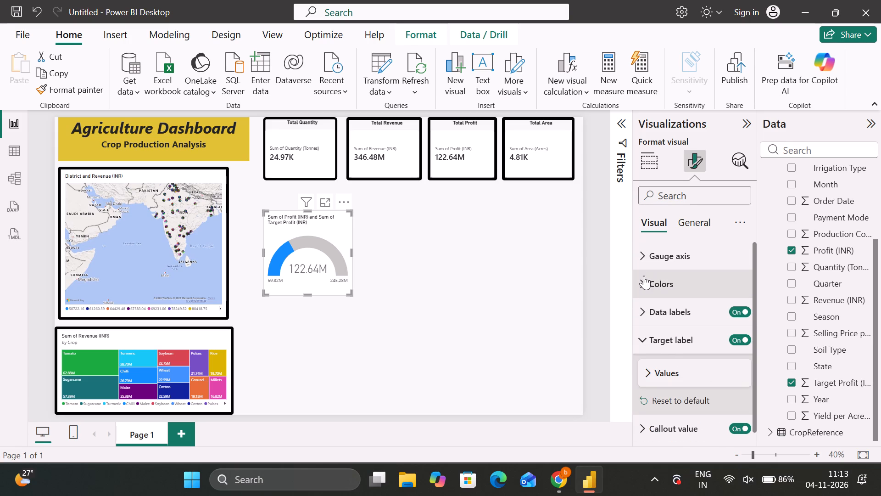
Set the gauge's fill colour to the recent yellow and its target colour to black.
click(643, 279)
click(665, 328)
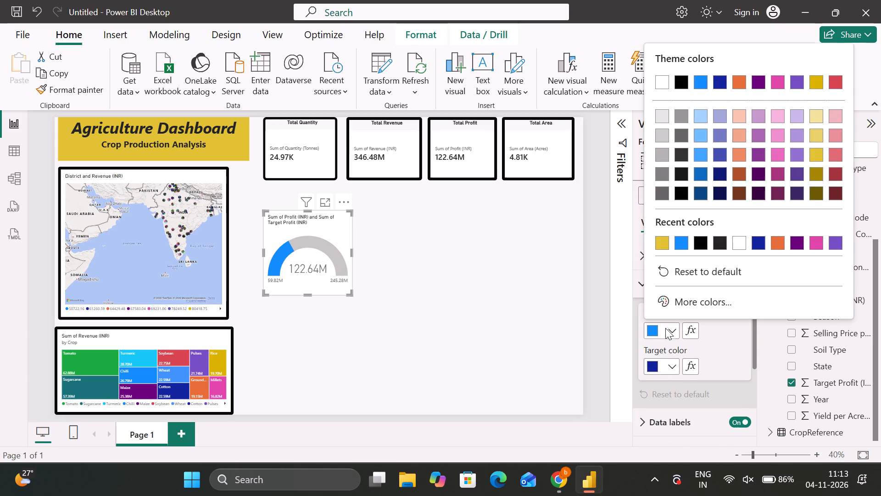
click(659, 238)
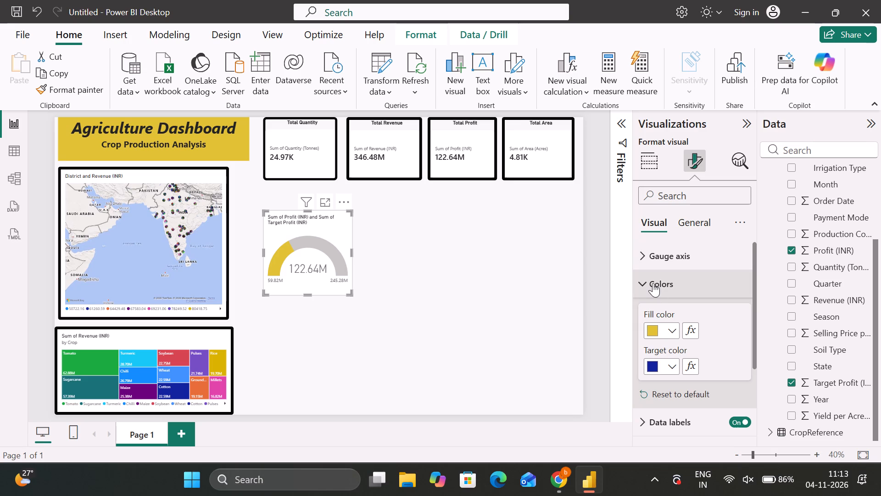
click(672, 367)
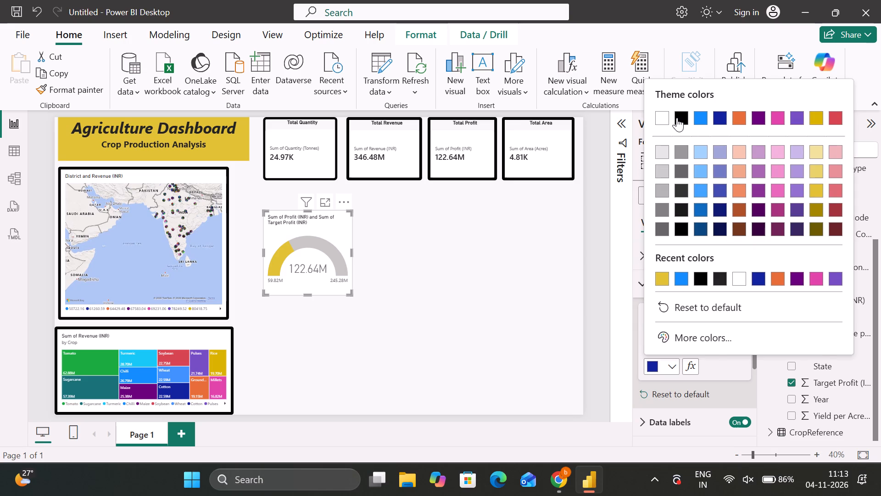
click(677, 118)
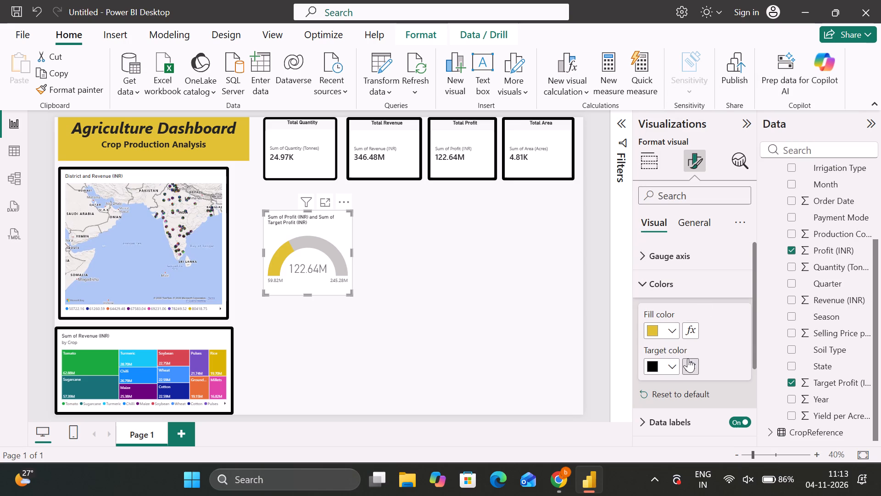
scroll(688, 358, down, 1)
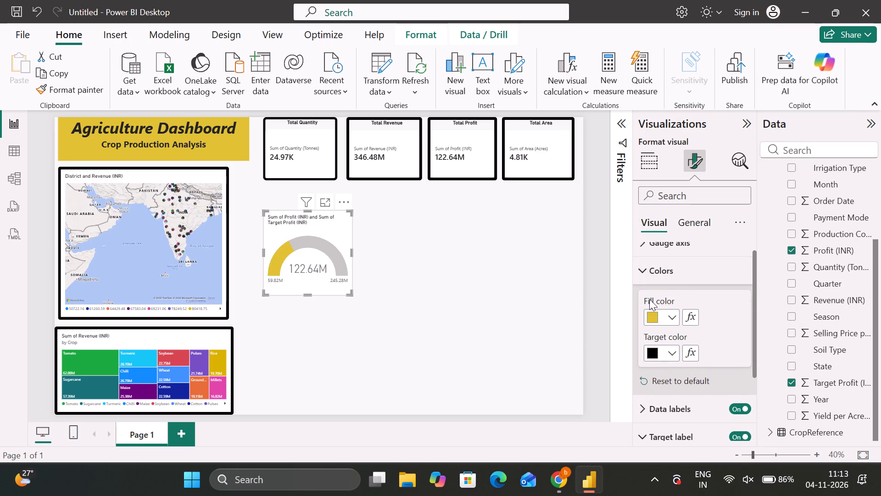
click(647, 275)
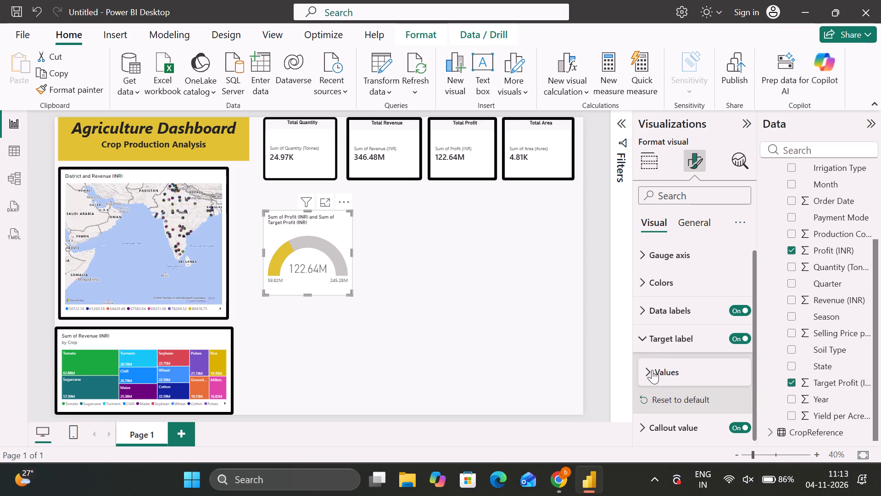
Change the colour of the gauge's target label values to blue.
click(652, 370)
scroll(652, 370, down, 1)
click(659, 371)
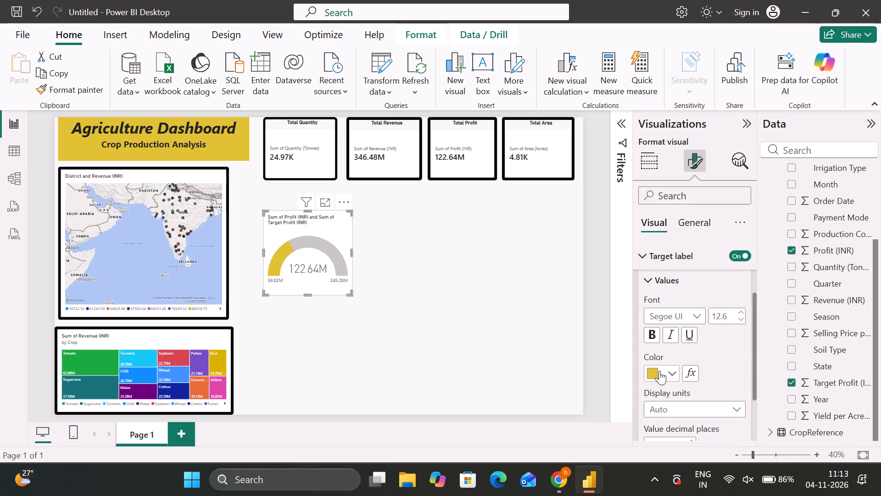
click(702, 286)
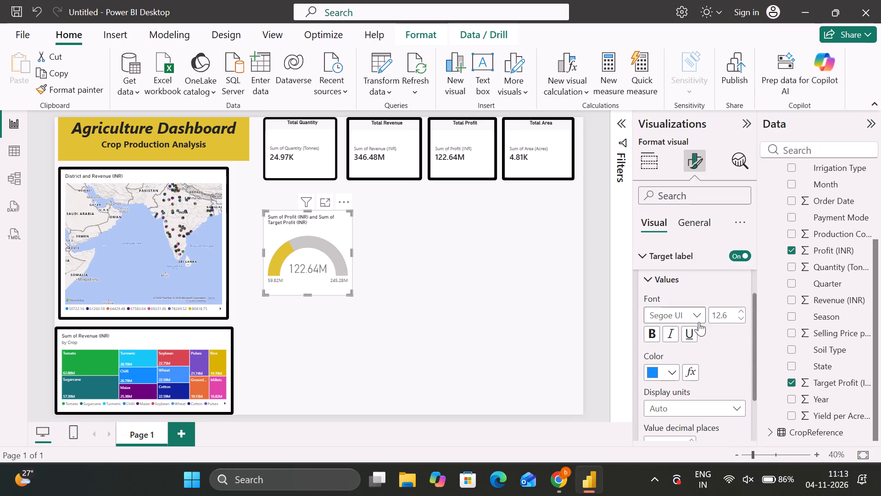
click(653, 275)
scroll(665, 362, down, 1)
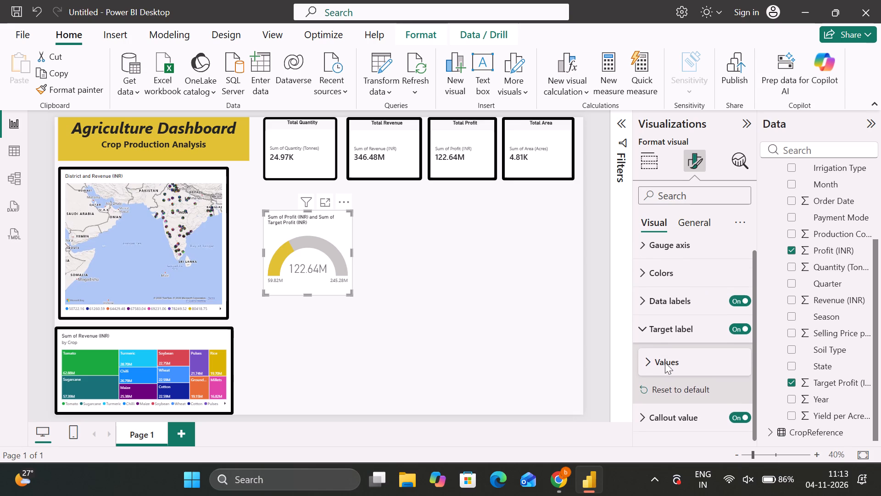
Colour the gauge's visual border black and thicken it to at least 9 px, and deselect the gauge.
click(691, 228)
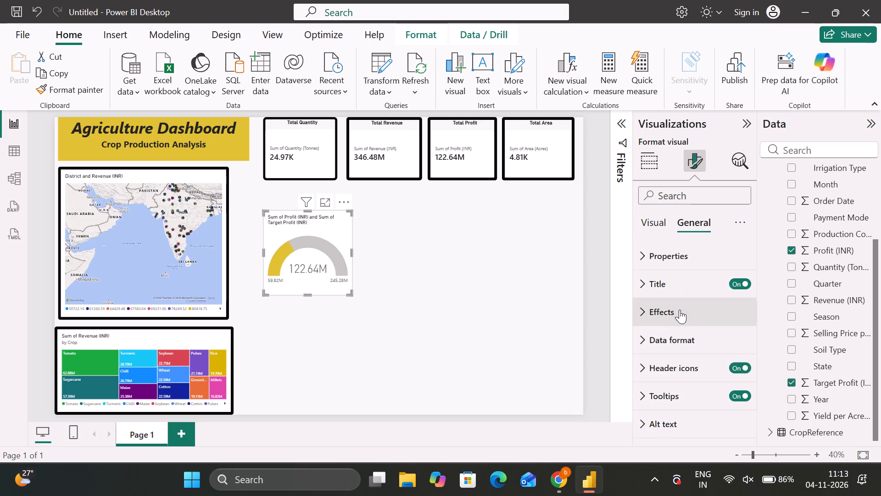
click(665, 313)
scroll(678, 352, down, 1)
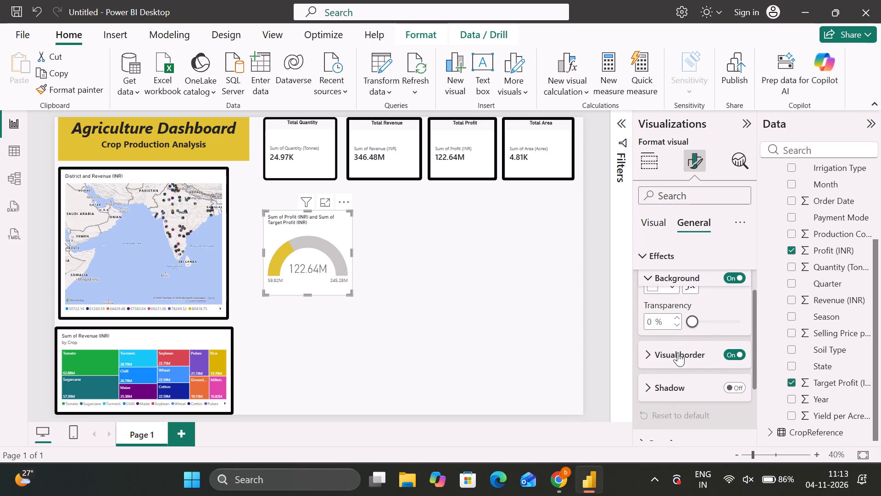
click(686, 352)
scroll(686, 352, down, 1)
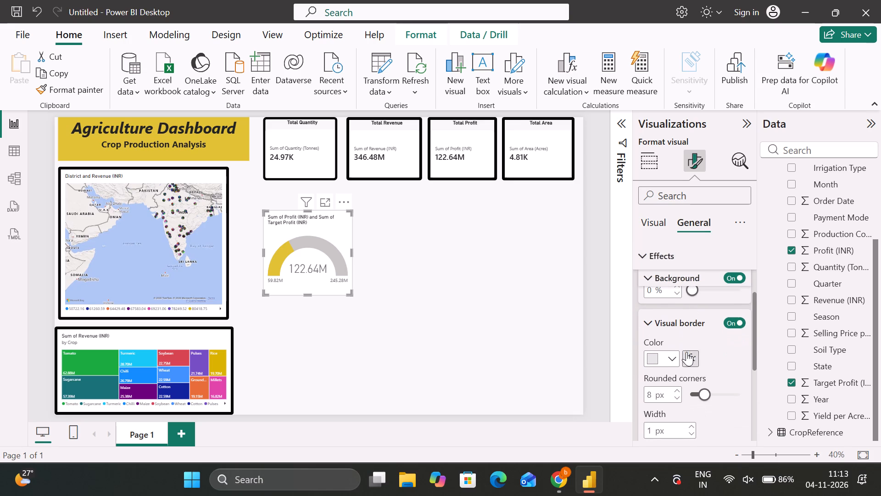
click(672, 360)
click(680, 113)
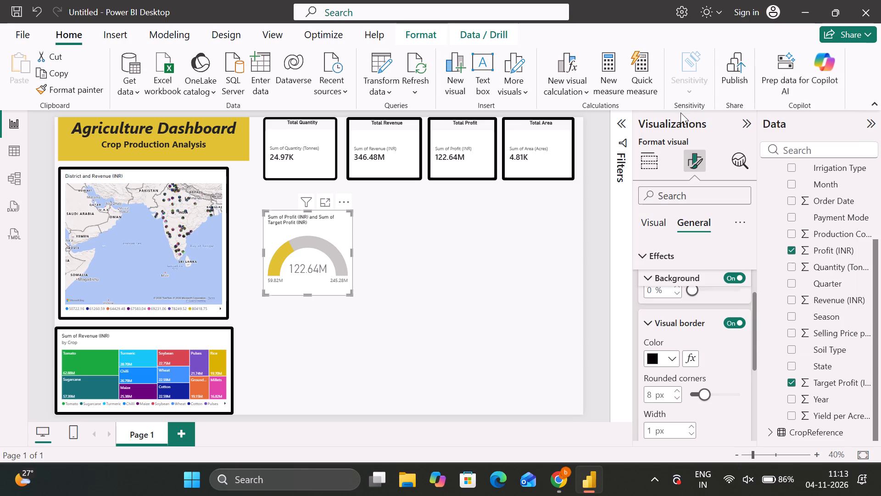
scroll(685, 338, down, 1)
triple_click(691, 372)
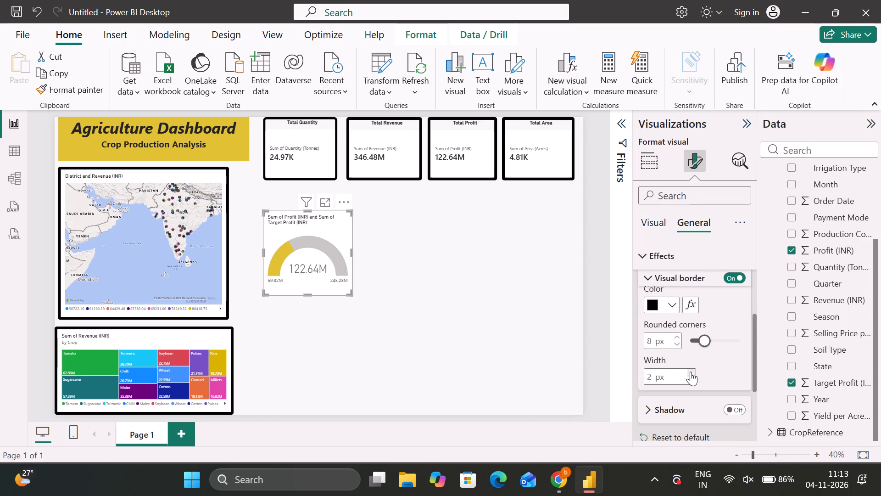
triple_click(691, 372)
click(691, 372)
double_click(691, 372)
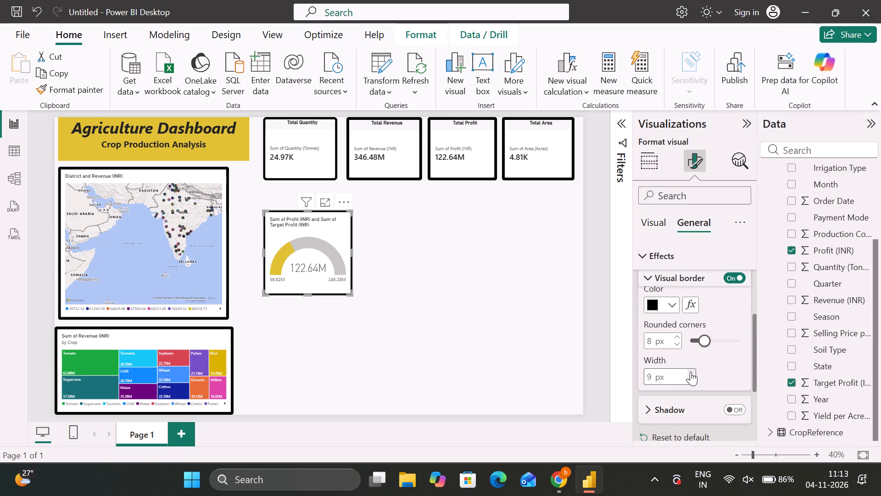
click(691, 372)
click(440, 353)
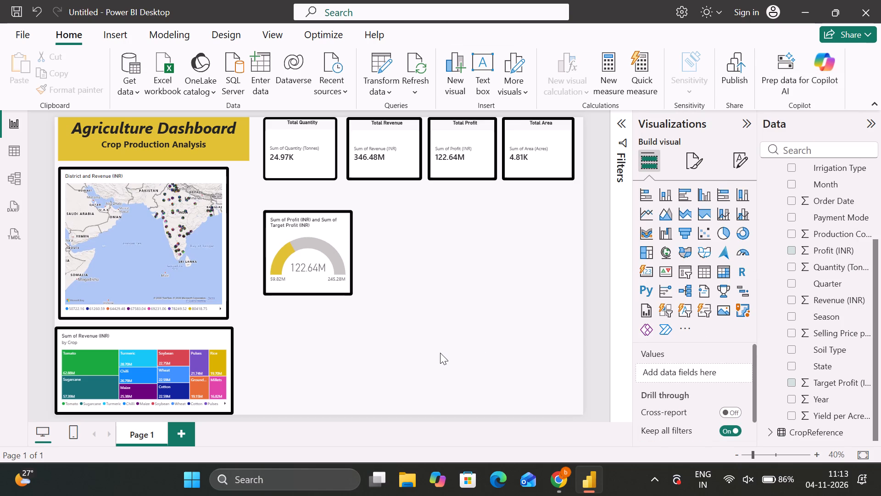
Enlarge the gauge and move it up to sit just below the Total Quantity and Total Revenue cards.
click(325, 231)
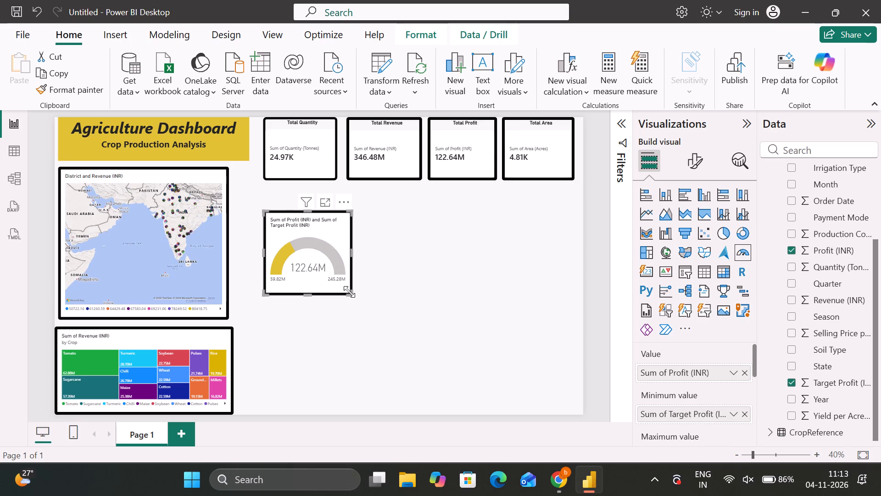
drag(349, 292, 382, 305)
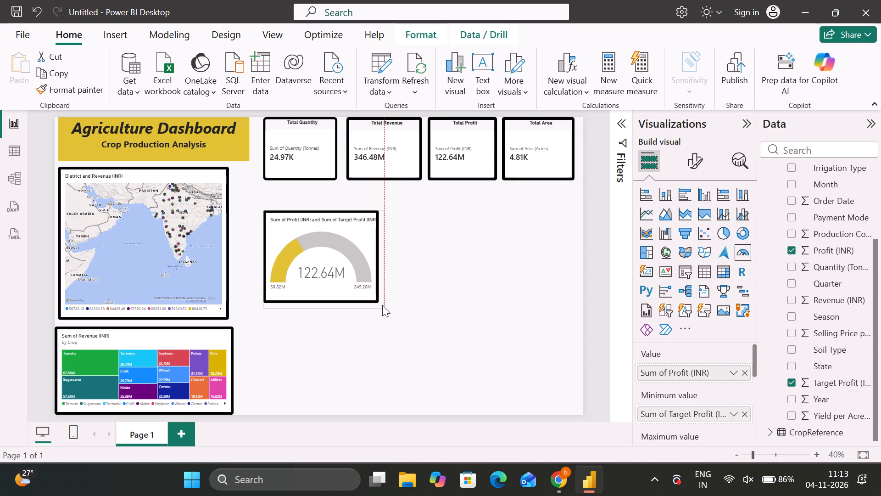
drag(382, 305, 383, 305)
drag(338, 271, 329, 249)
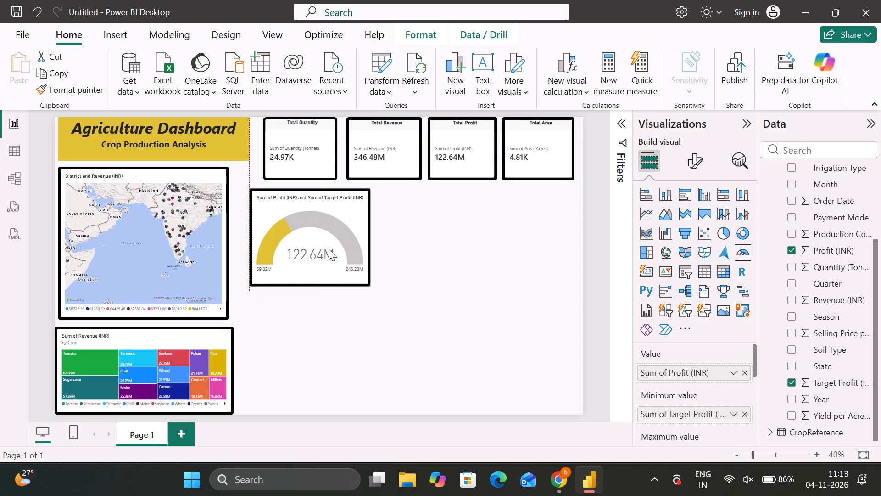
drag(329, 249, 330, 250)
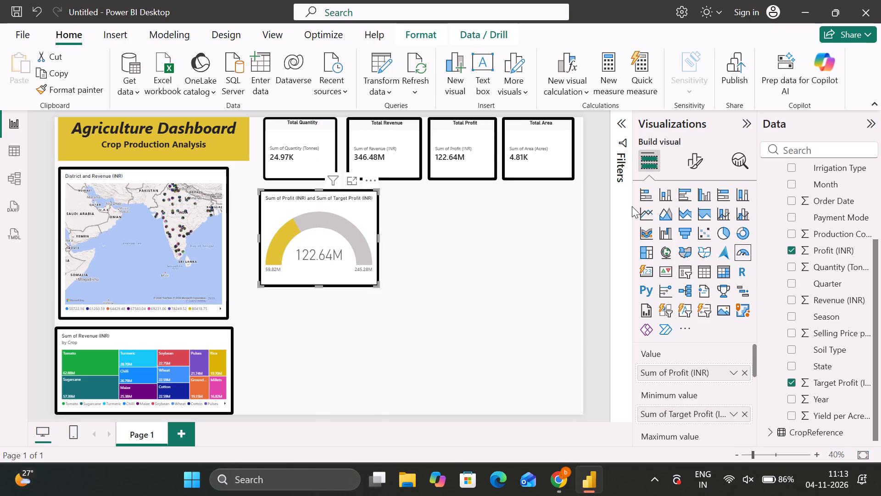
Check the suggested chart names in Chrome, and set the gauge's title text to "Profit vs Target" in Power BI Desktop.
click(702, 164)
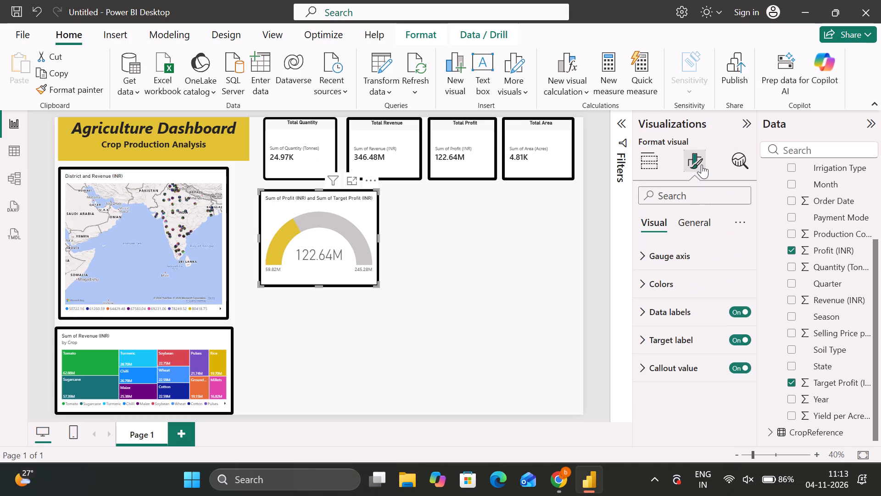
click(695, 223)
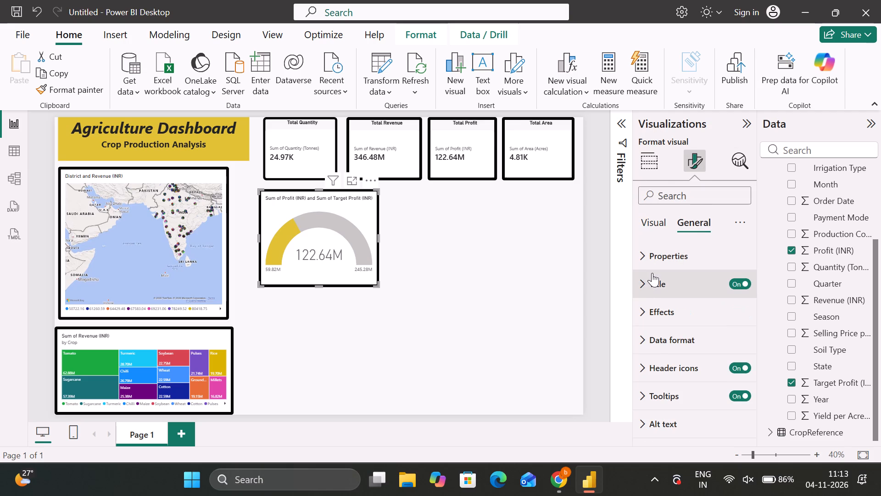
click(649, 282)
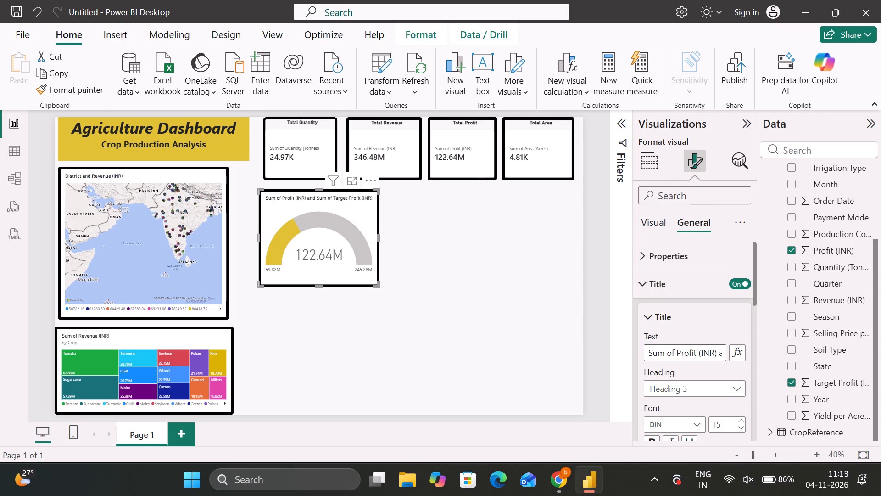
click(563, 475)
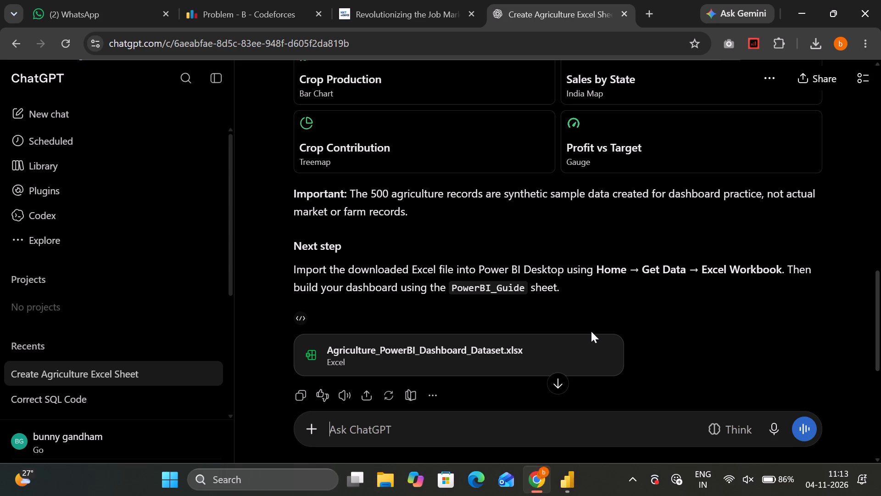
click(572, 489)
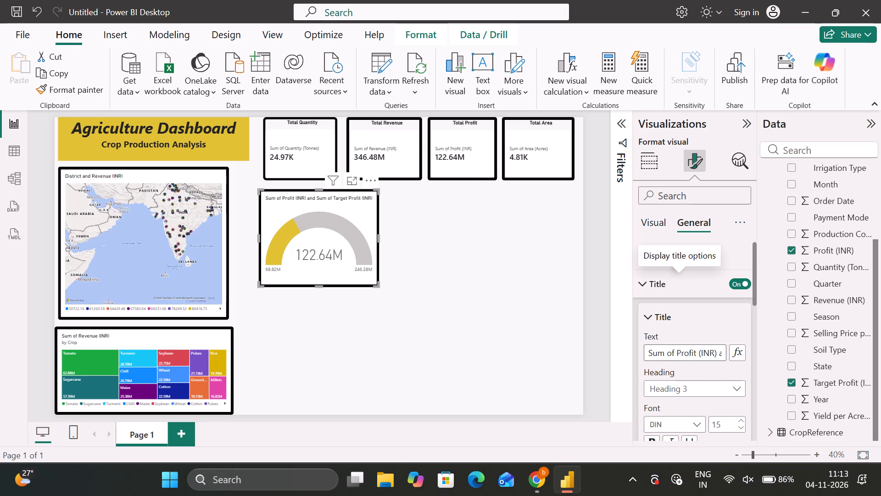
triple_click(692, 357)
click(692, 357)
key(BackSpace)
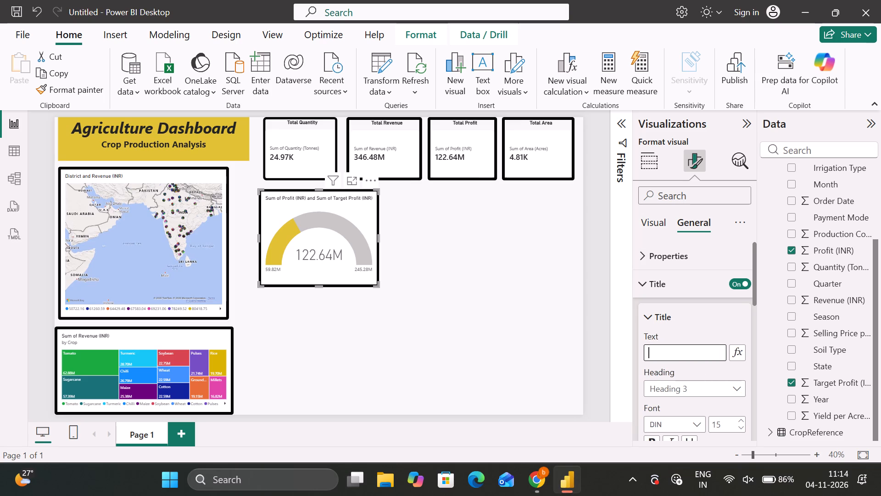
text(Profit vs)
key(space)
text(Target)
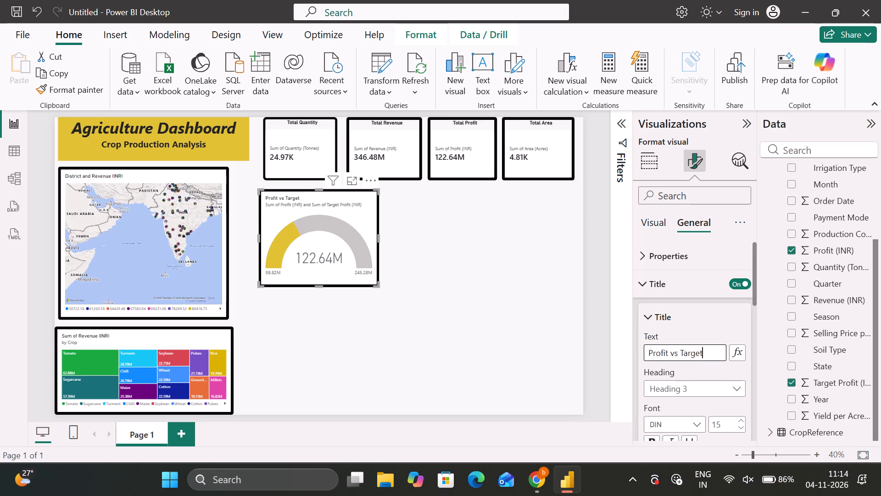
Make the gauge's title bold and align it to the centre.
scroll(684, 395, down, 1)
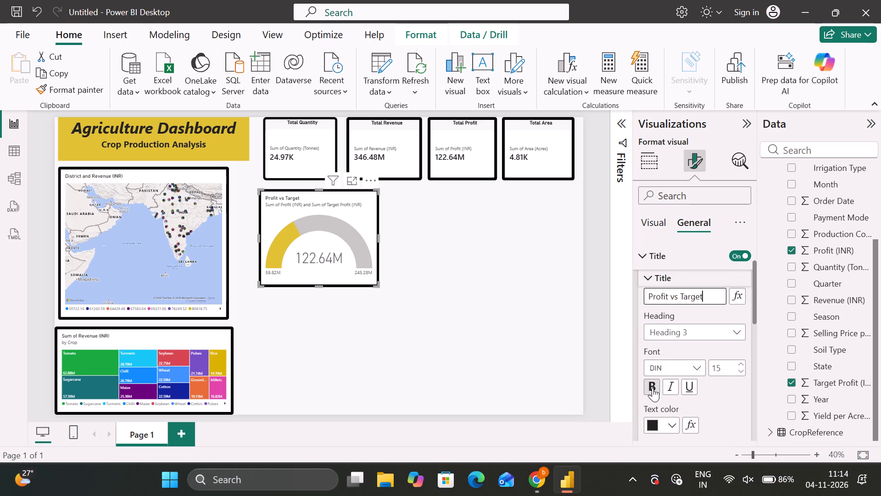
click(652, 388)
scroll(672, 394, down, 1)
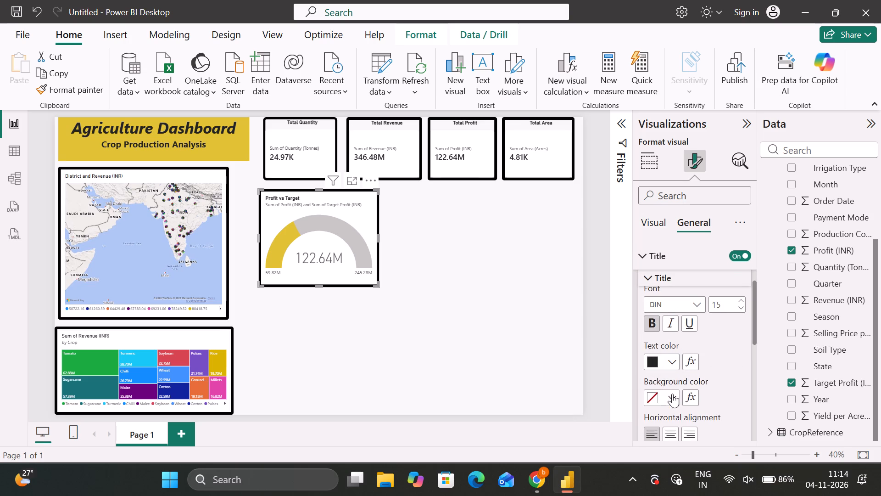
click(668, 433)
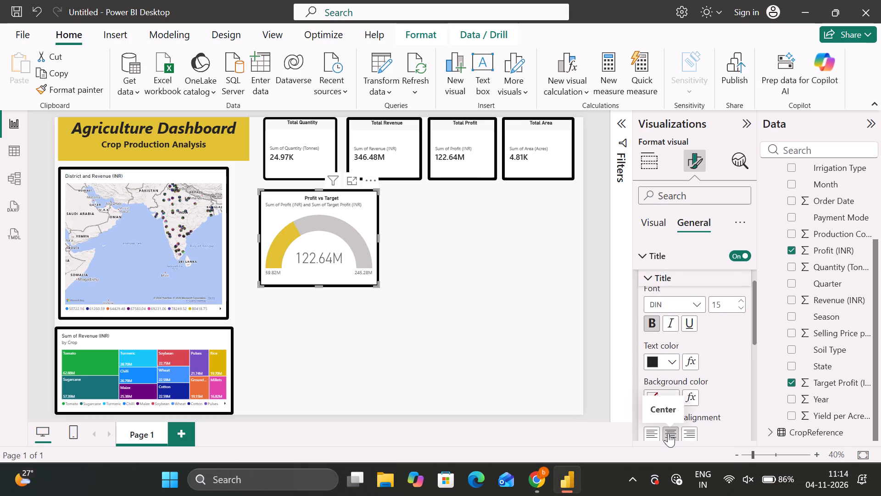
click(652, 259)
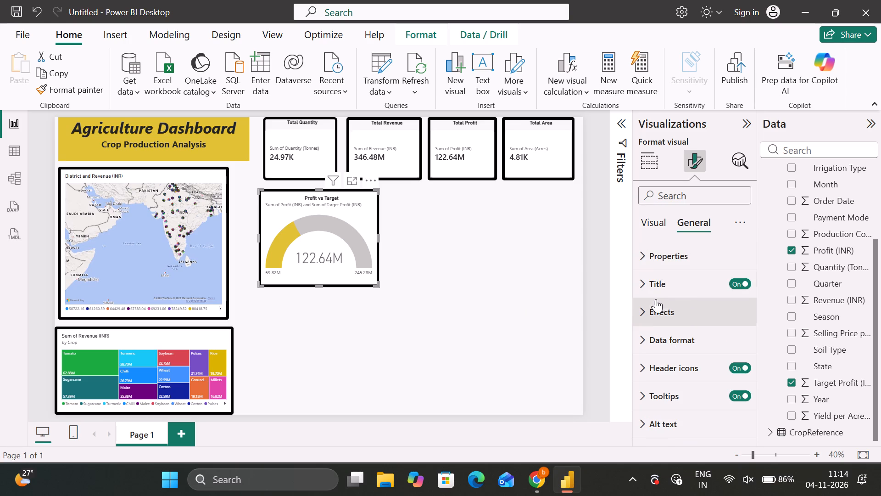
scroll(641, 292, down, 1)
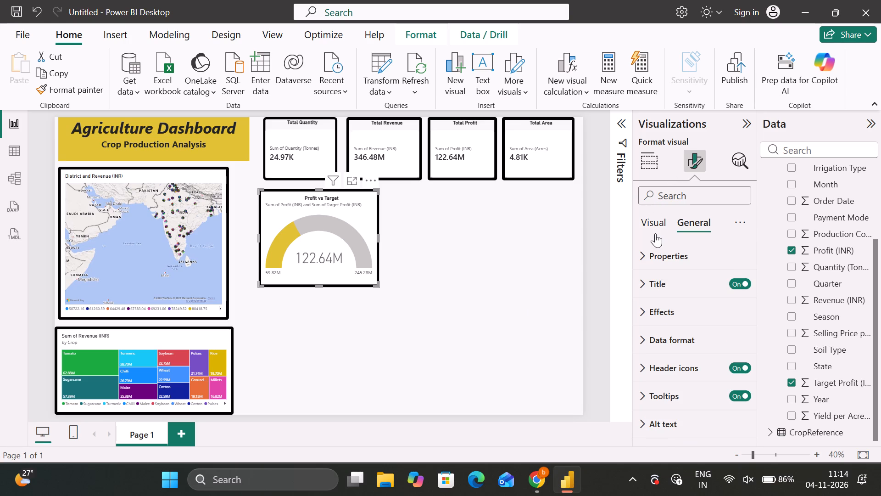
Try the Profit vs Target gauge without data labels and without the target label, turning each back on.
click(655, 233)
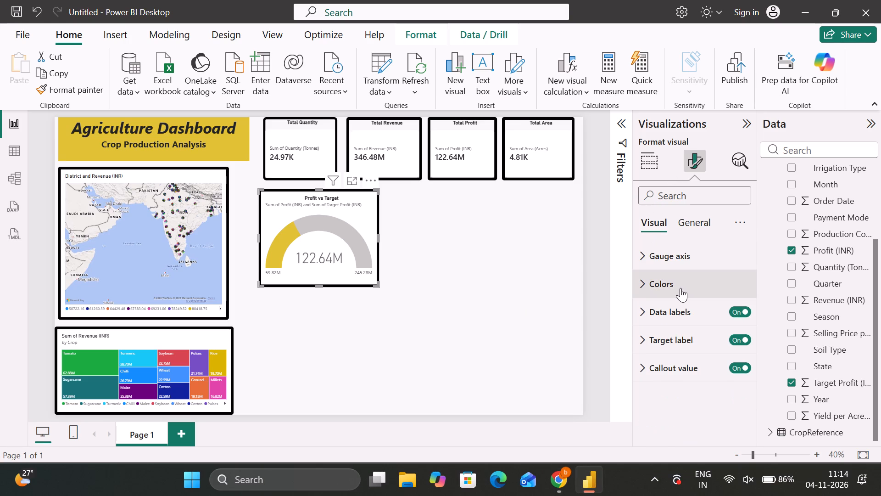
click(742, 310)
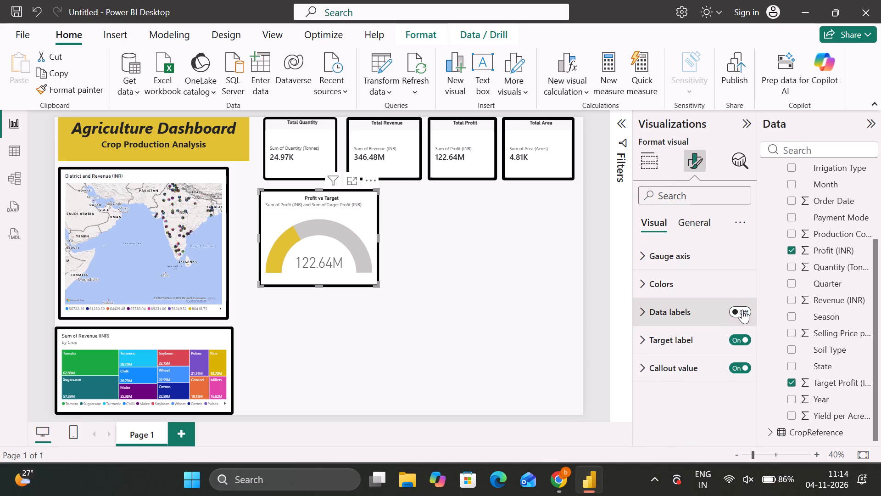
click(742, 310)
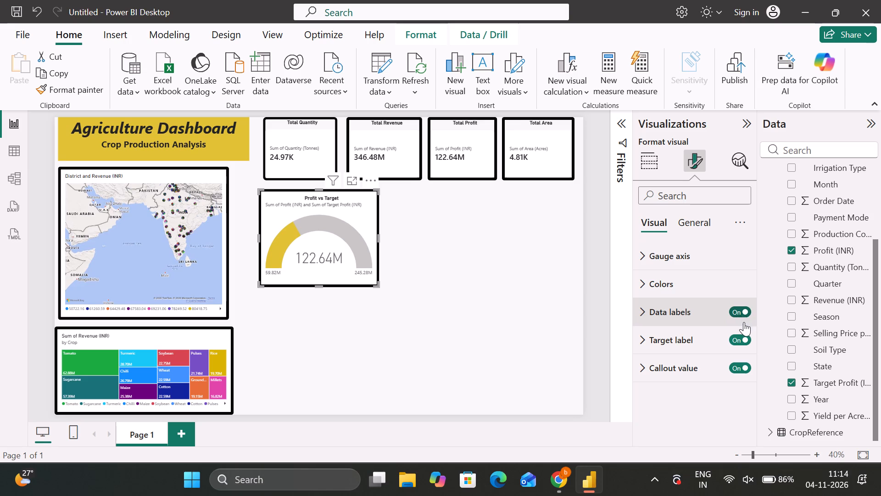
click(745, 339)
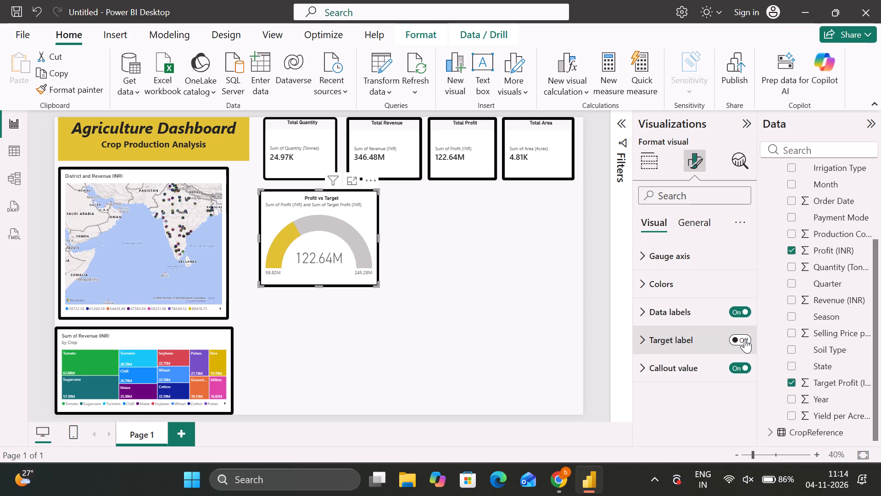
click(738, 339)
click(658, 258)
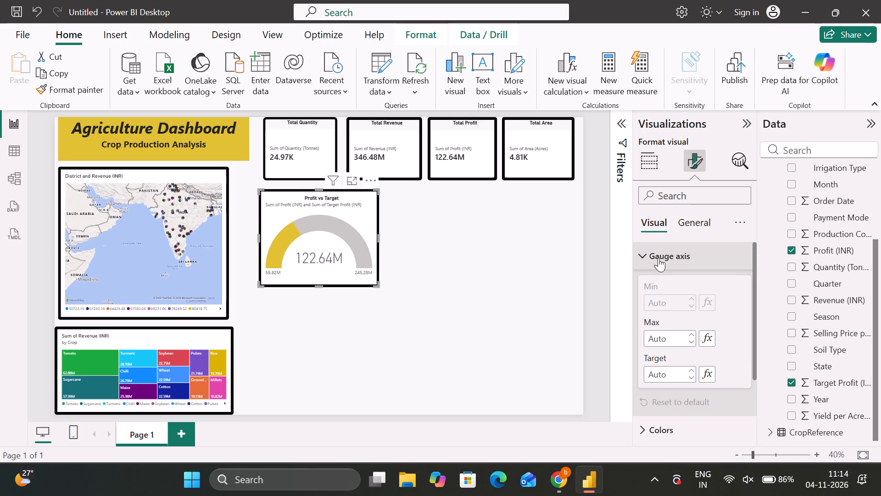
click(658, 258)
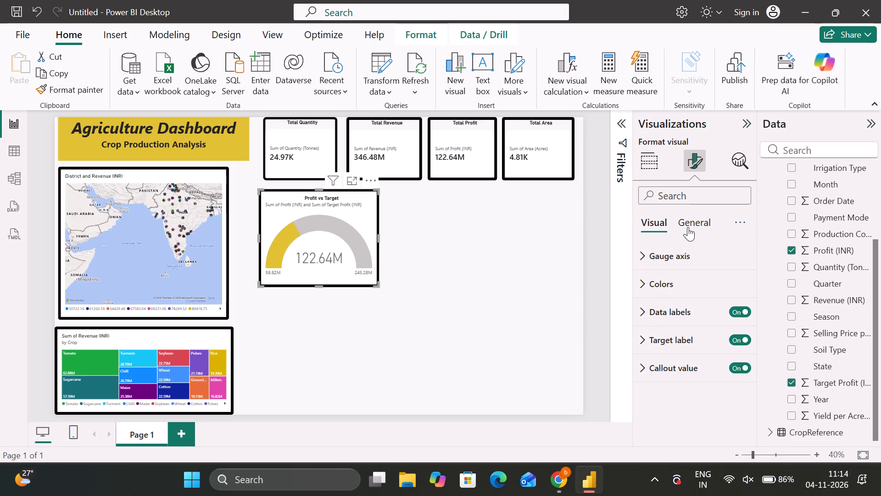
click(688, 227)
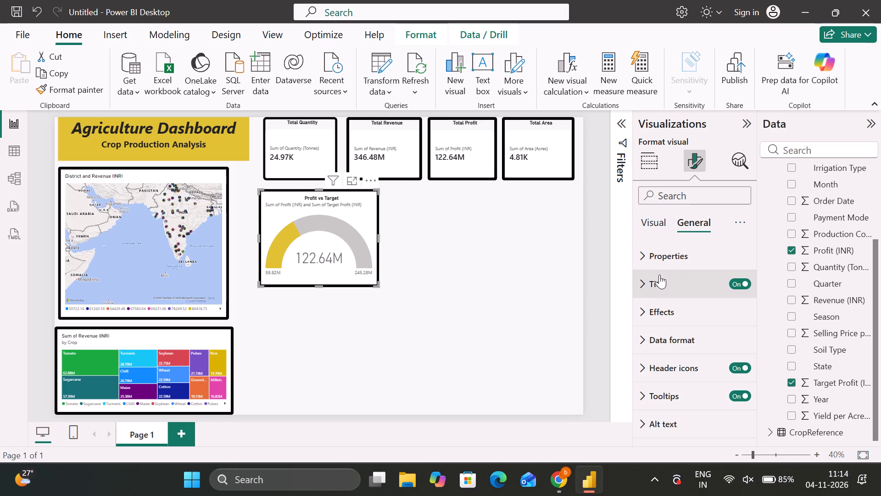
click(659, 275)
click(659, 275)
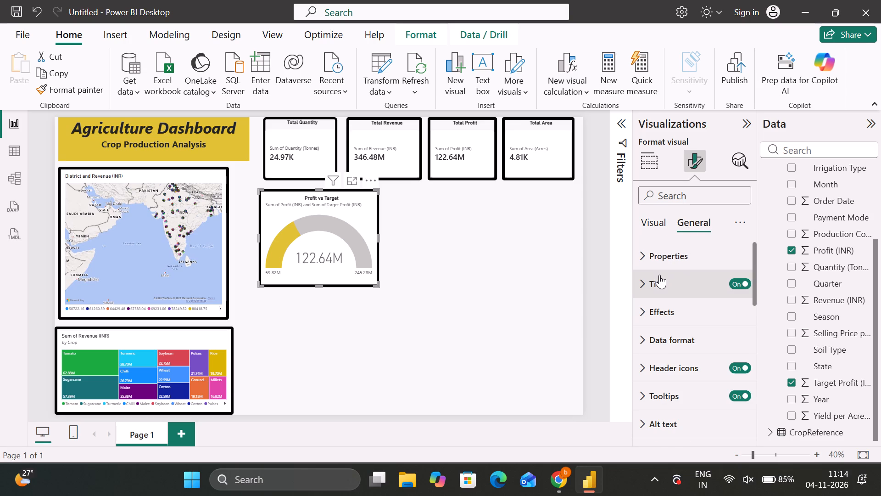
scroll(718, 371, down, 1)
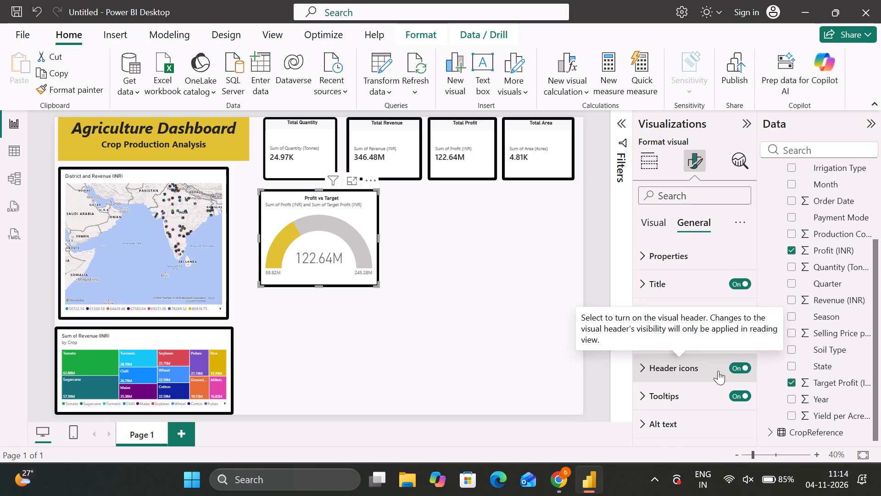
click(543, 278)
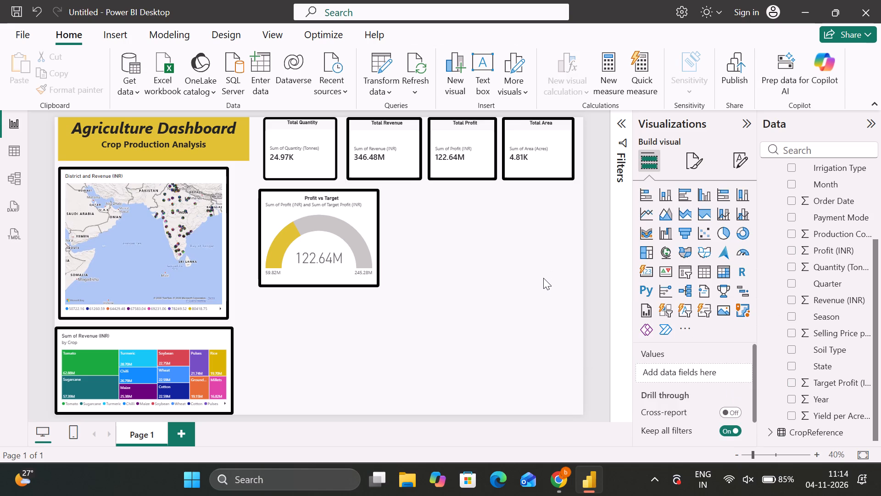
click(569, 478)
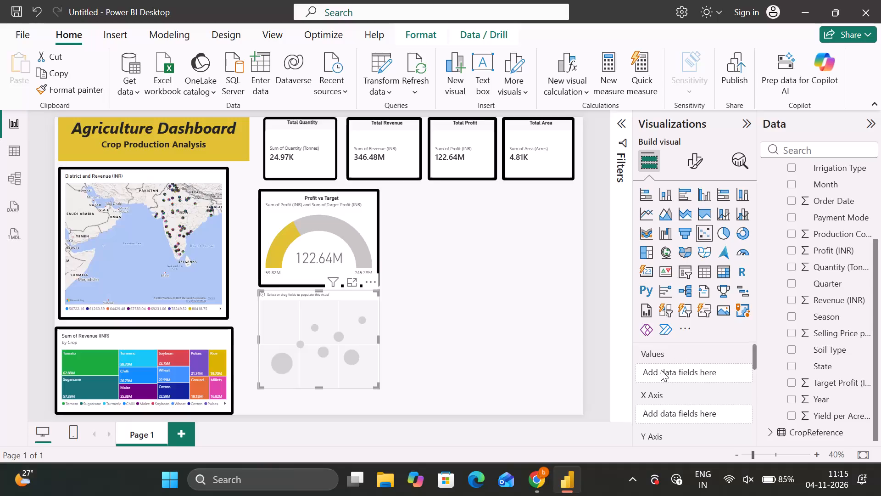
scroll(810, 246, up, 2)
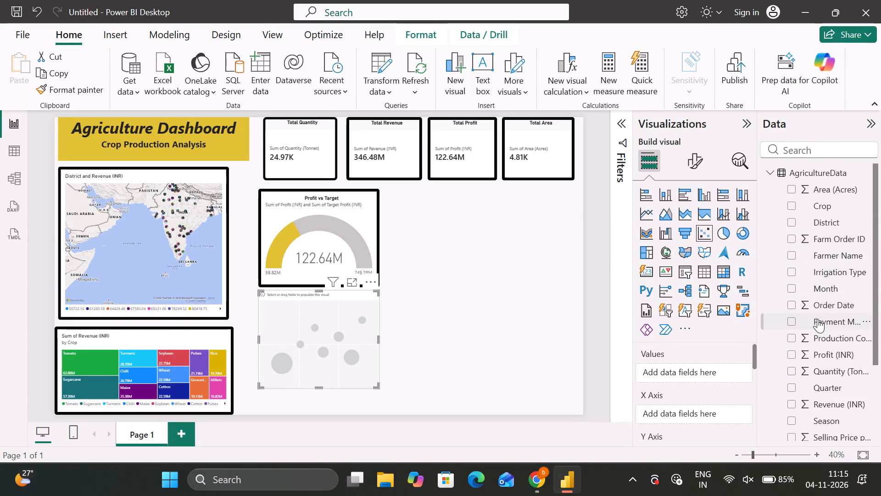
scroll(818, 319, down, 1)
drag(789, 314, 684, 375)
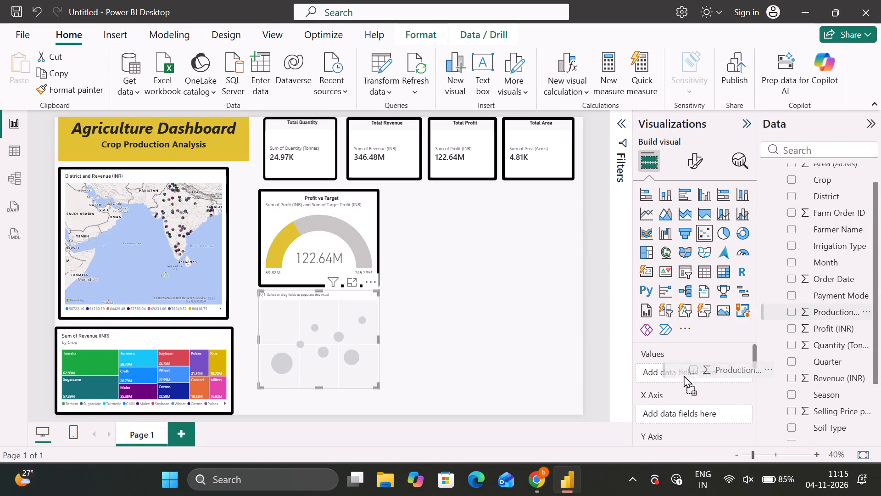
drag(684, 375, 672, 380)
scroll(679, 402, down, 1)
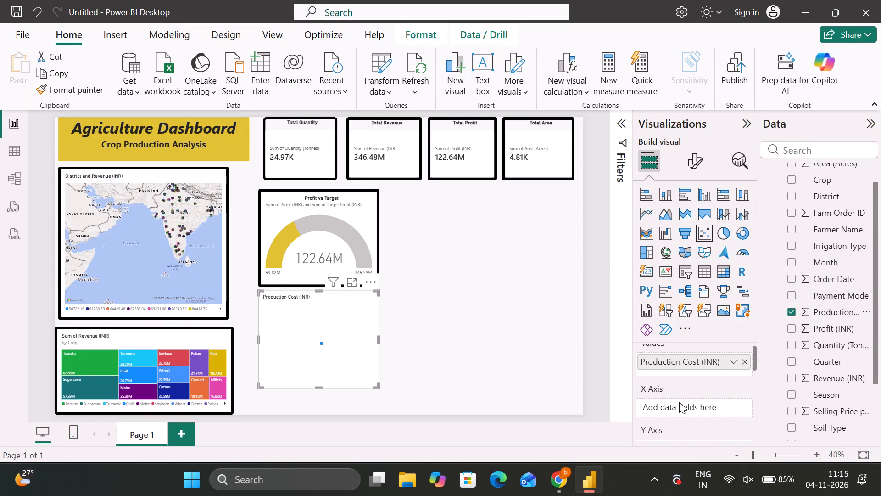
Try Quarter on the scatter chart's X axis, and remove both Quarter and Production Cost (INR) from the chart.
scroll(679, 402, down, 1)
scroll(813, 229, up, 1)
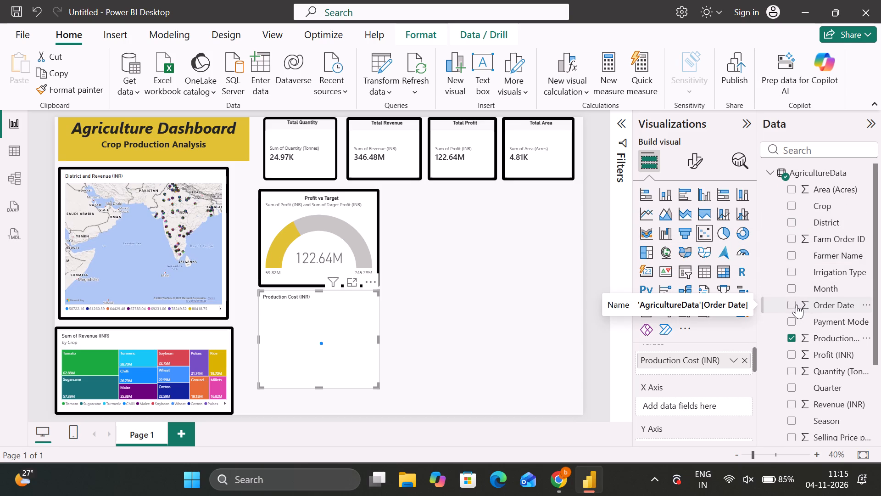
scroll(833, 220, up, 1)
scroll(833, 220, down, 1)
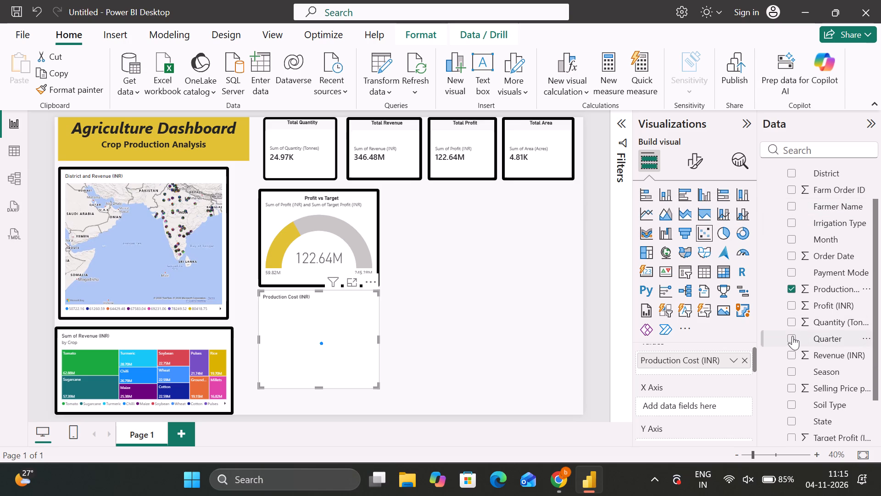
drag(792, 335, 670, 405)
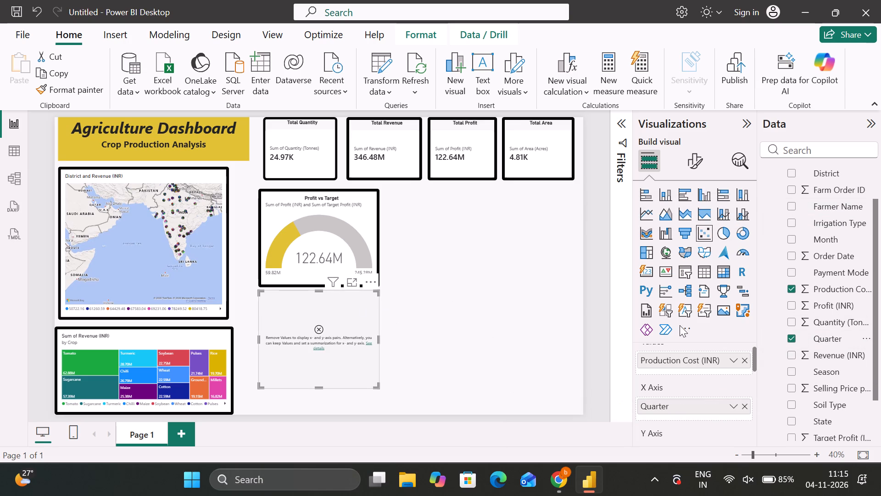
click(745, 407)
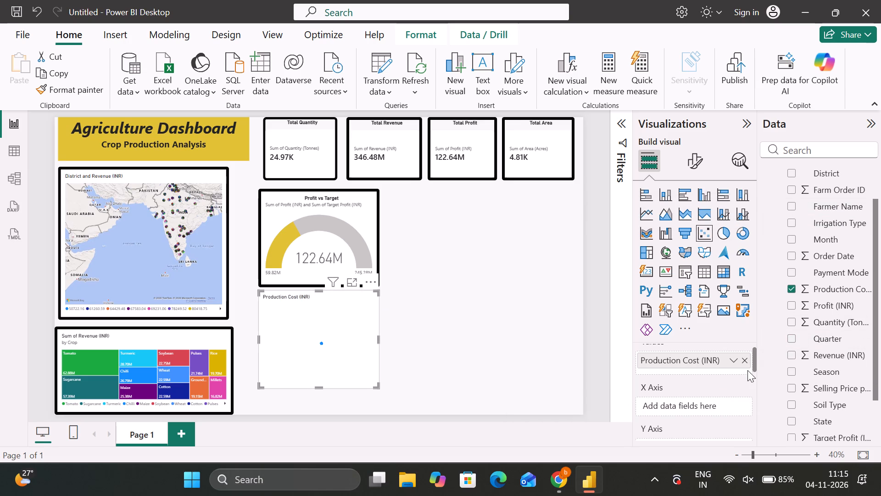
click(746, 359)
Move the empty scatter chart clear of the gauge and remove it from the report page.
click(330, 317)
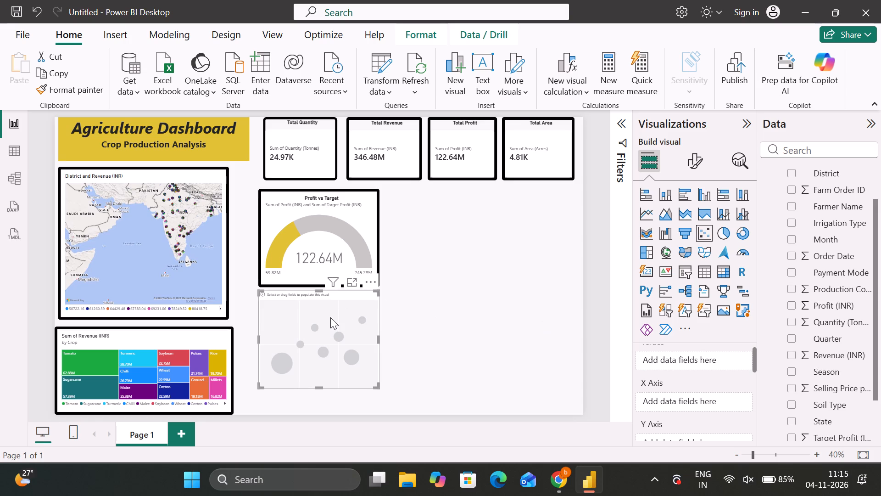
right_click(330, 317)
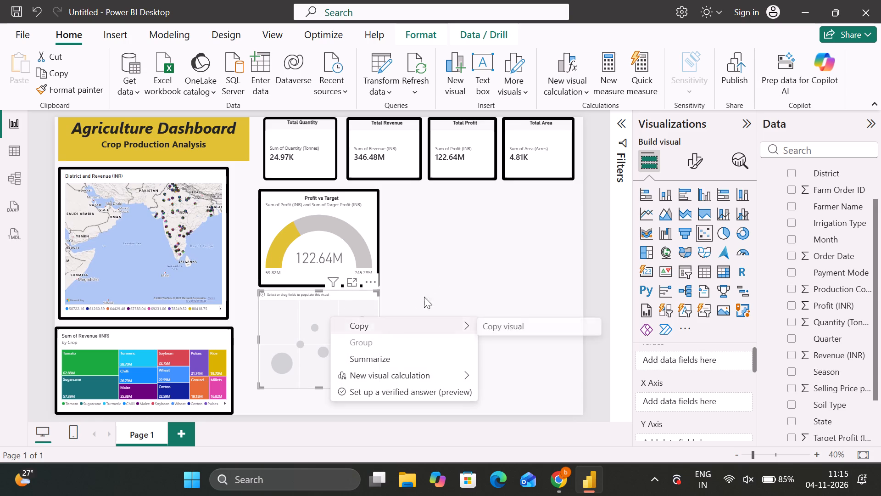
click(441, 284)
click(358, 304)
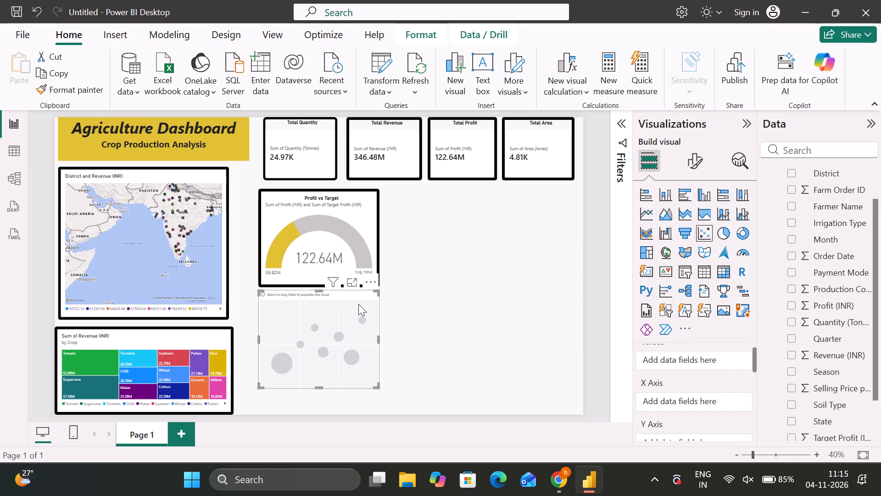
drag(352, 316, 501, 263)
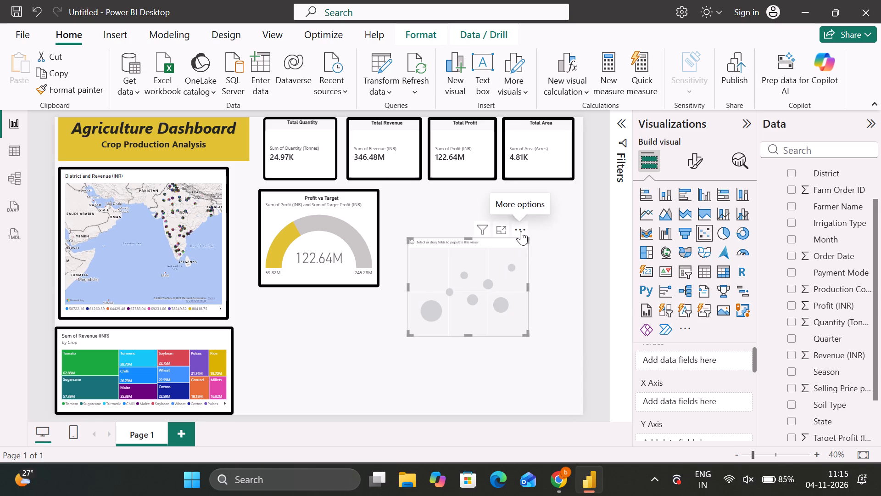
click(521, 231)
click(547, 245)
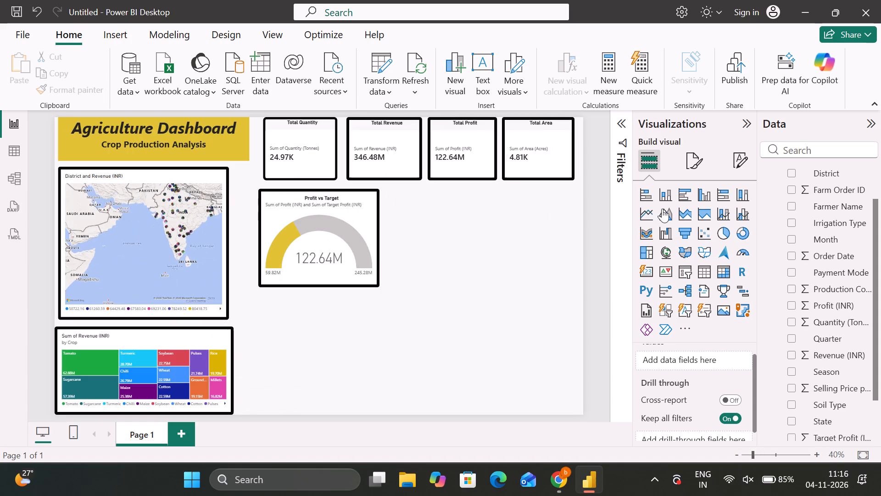
Turn off the callout label on the Total Quantity card.
click(310, 137)
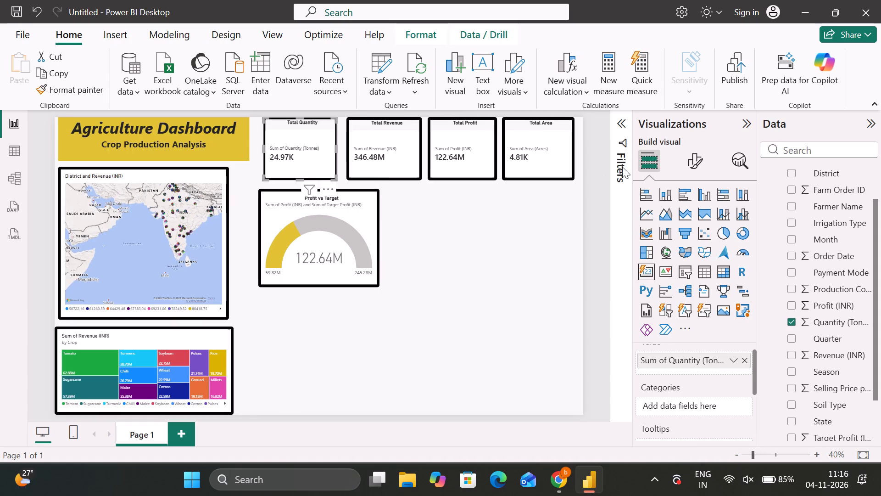
click(697, 164)
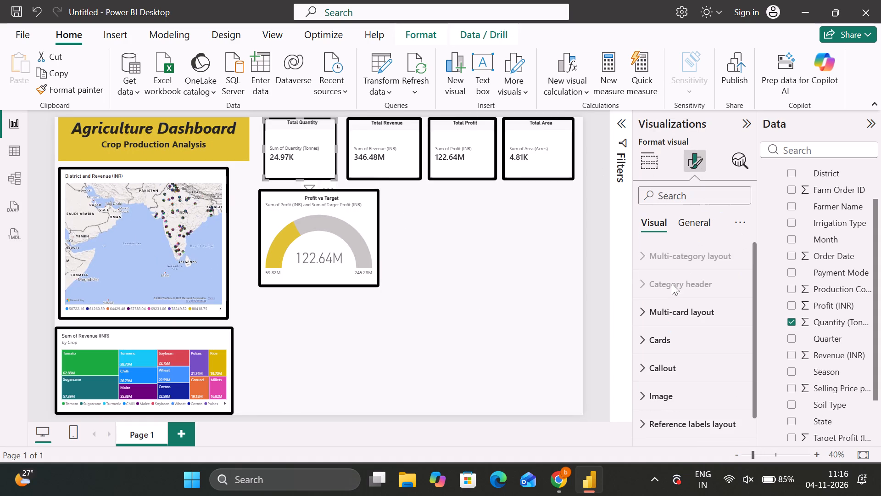
scroll(671, 298, down, 1)
click(669, 341)
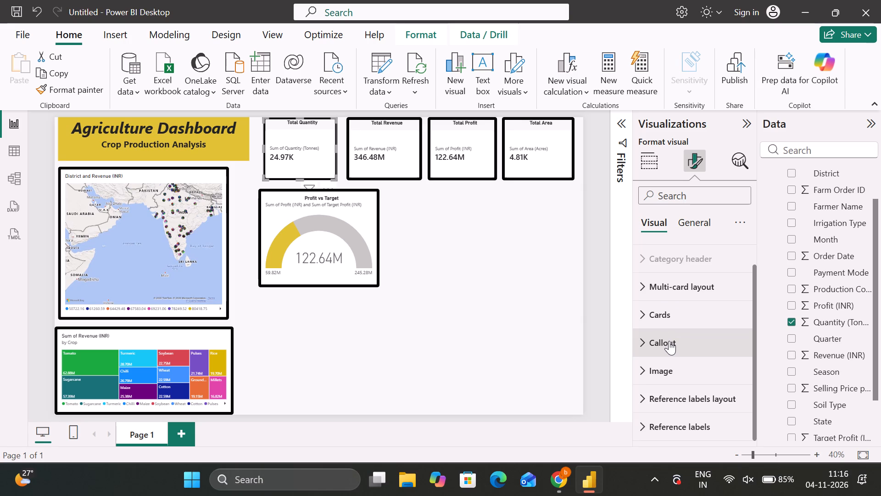
scroll(669, 341, down, 3)
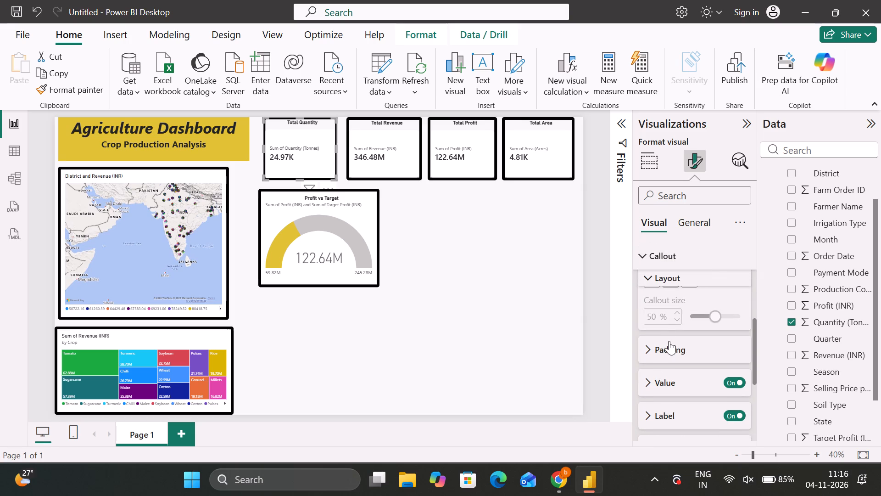
scroll(669, 341, up, 3)
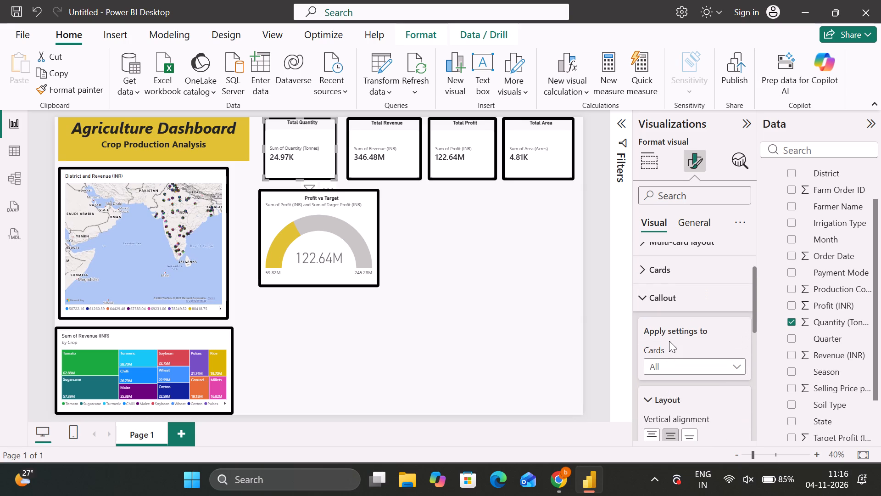
scroll(669, 341, up, 1)
click(666, 401)
scroll(666, 401, down, 2)
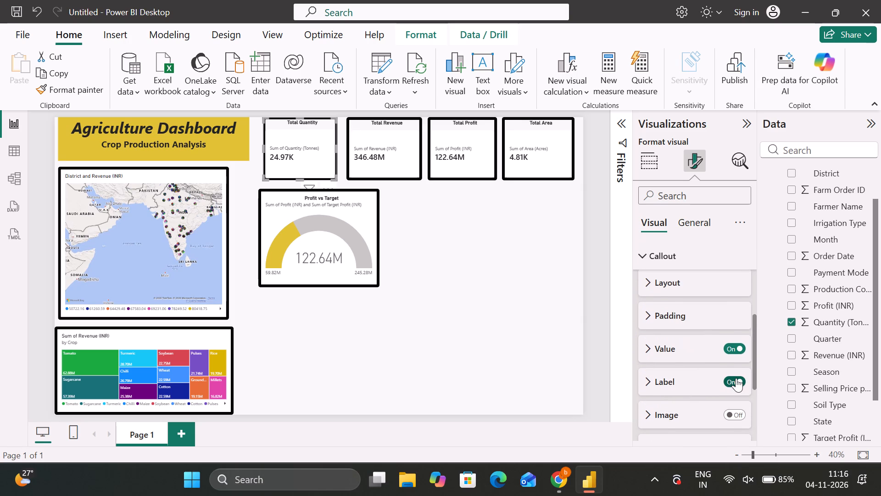
click(736, 378)
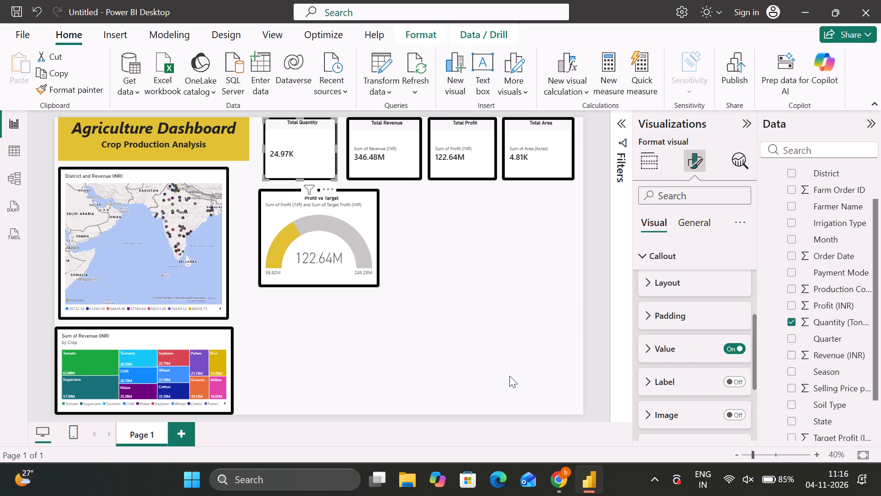
Centre the Total Quantity card's callout value horizontally and apply bold to it.
click(666, 347)
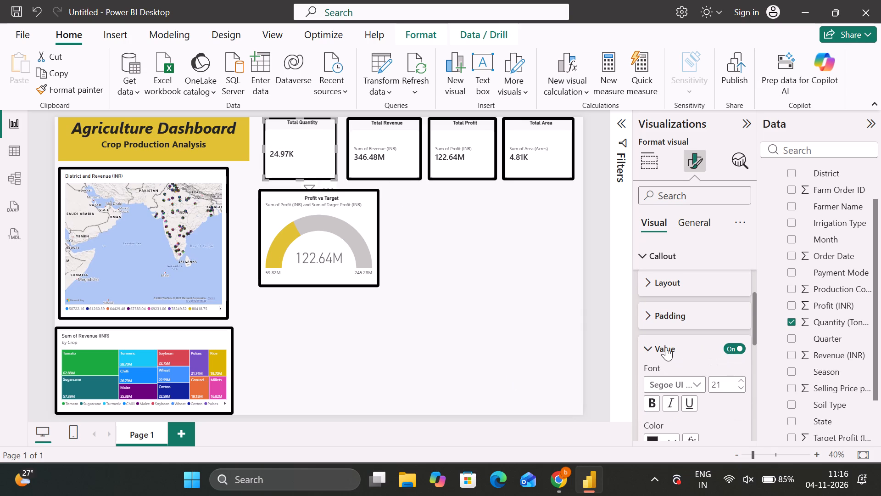
scroll(666, 347, down, 2)
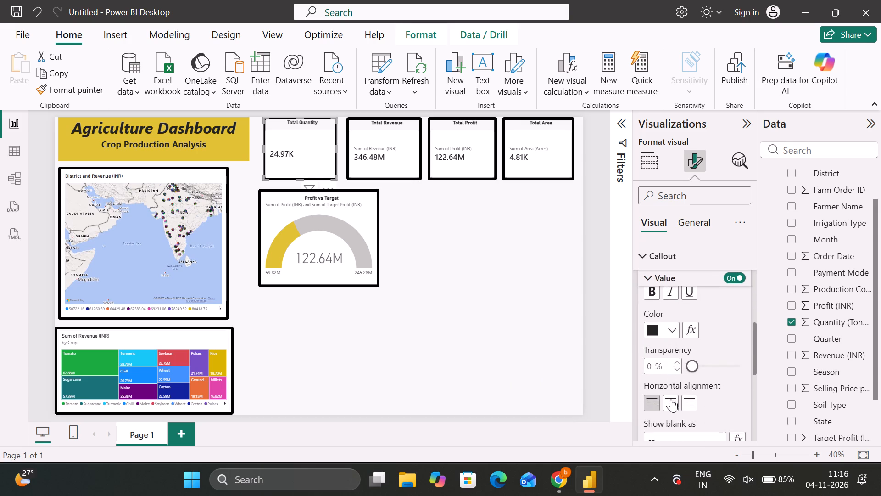
click(671, 401)
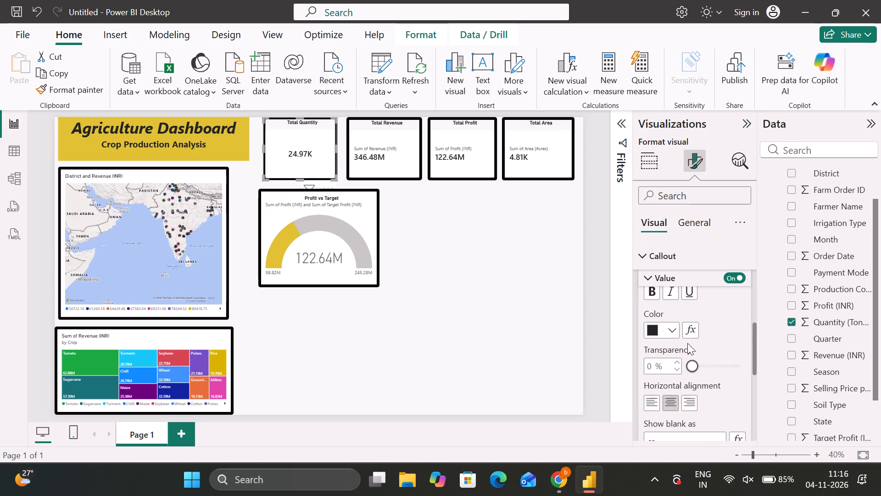
scroll(687, 343, up, 1)
click(656, 321)
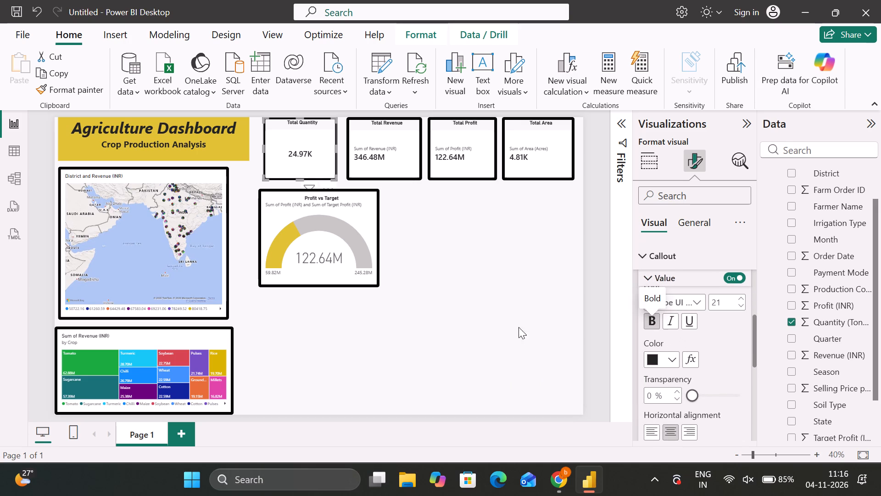
click(463, 331)
Turn off the callout label on the Total Revenue card and centre its value horizontally.
click(392, 154)
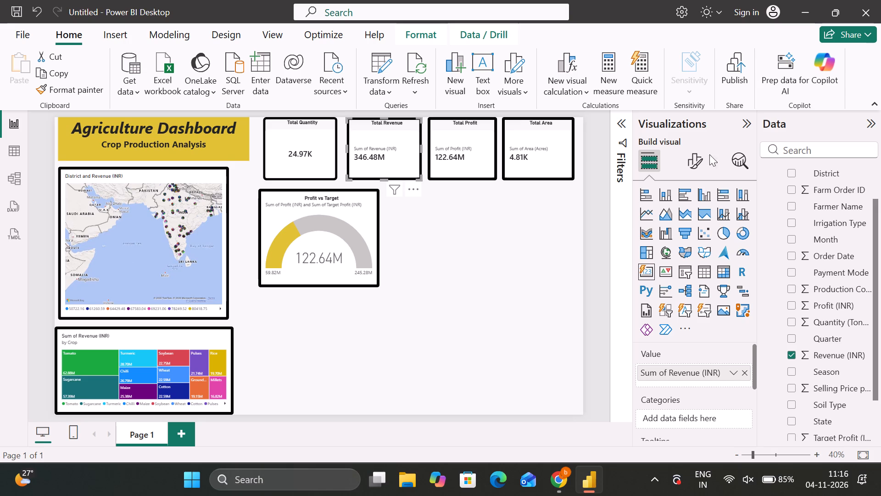
click(687, 158)
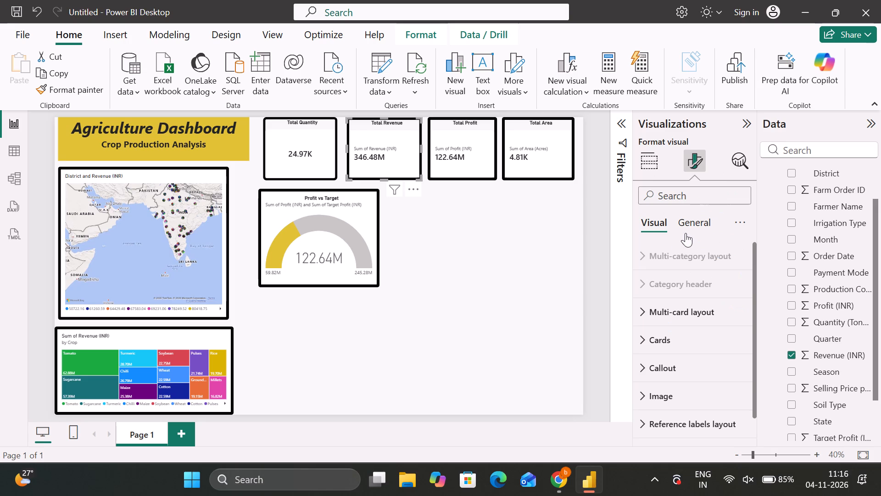
click(659, 364)
scroll(659, 364, down, 1)
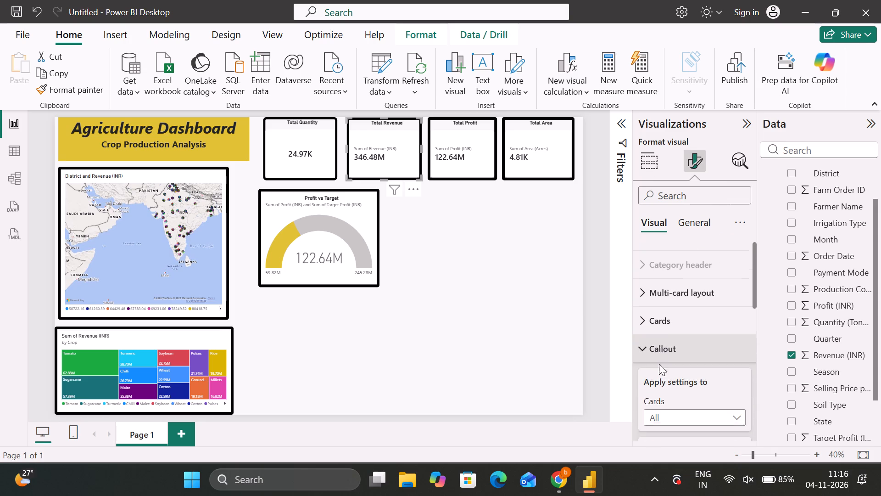
scroll(659, 364, down, 3)
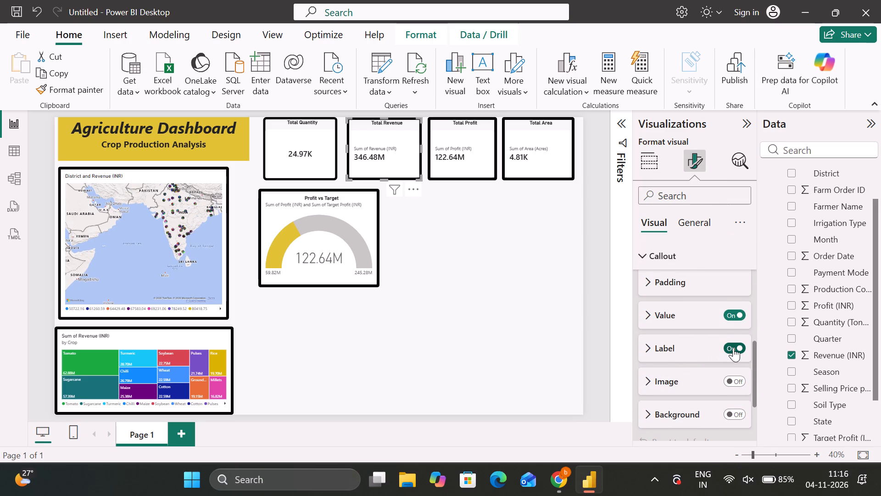
click(733, 348)
click(654, 321)
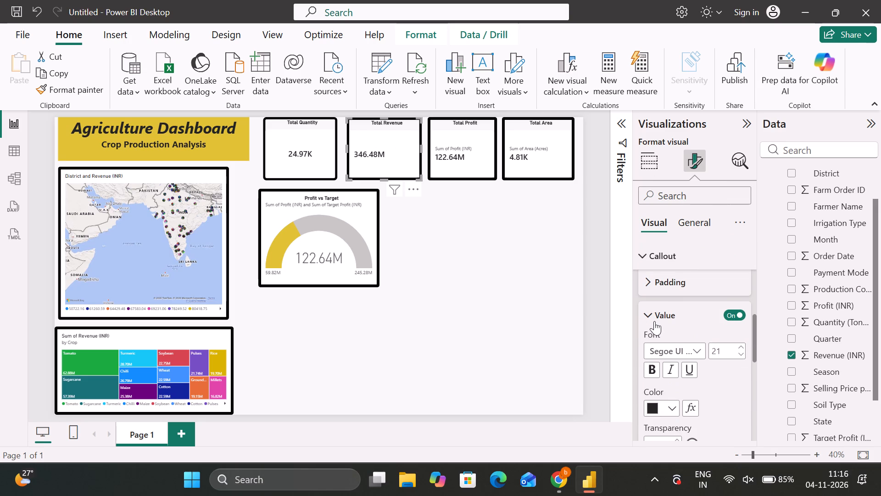
scroll(672, 373, down, 1)
click(674, 407)
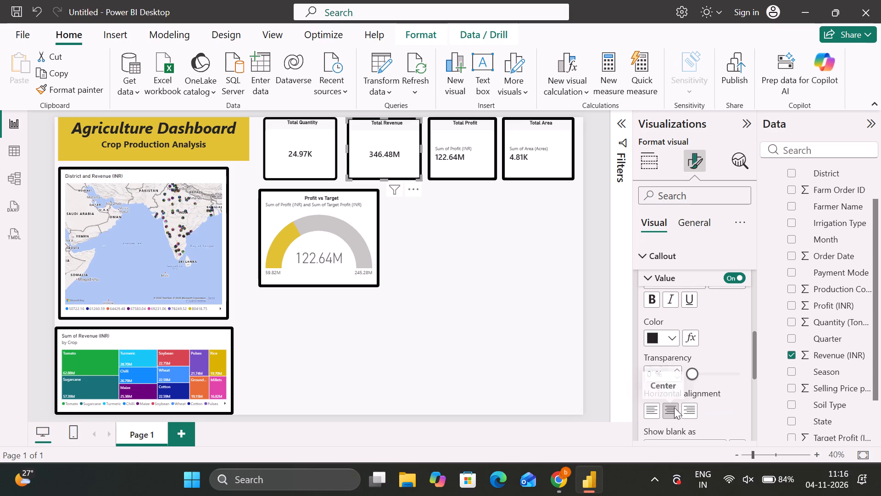
click(483, 328)
Turn off the callout label on the Total Profit card and centre its value horizontally.
click(469, 143)
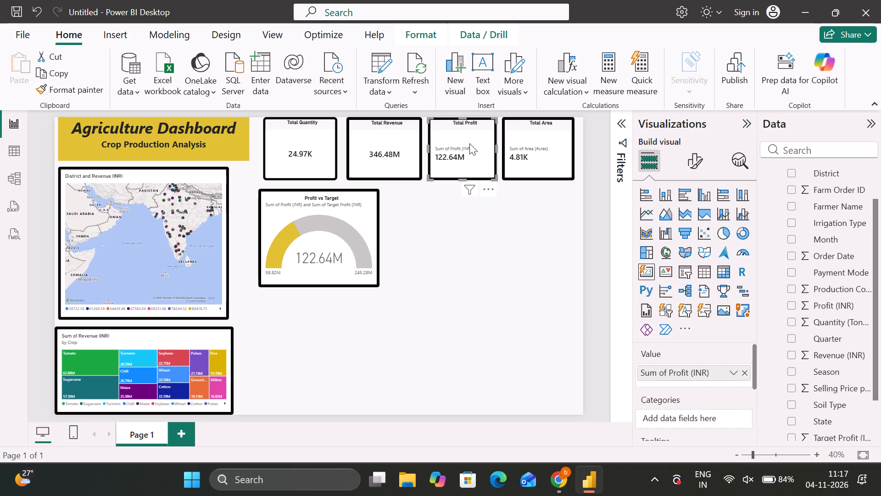
click(688, 161)
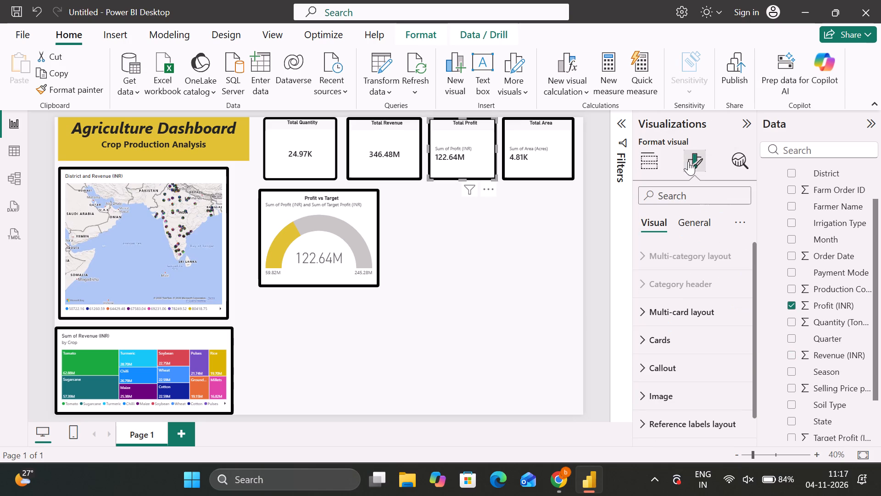
click(662, 361)
scroll(662, 361, down, 2)
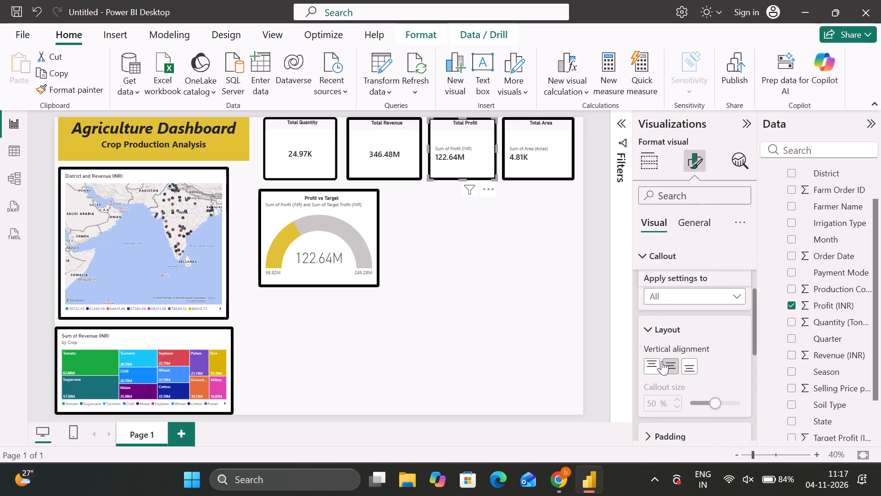
scroll(662, 361, down, 2)
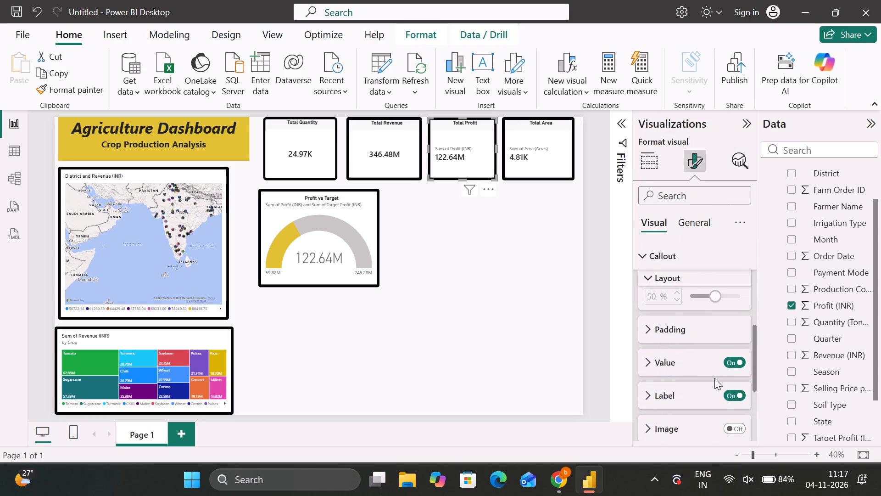
click(733, 399)
click(663, 364)
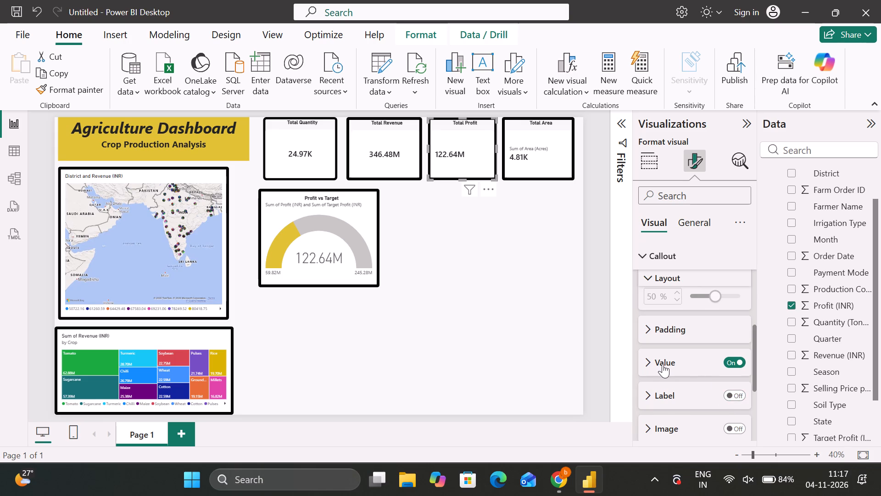
scroll(663, 364, down, 1)
scroll(685, 414, down, 1)
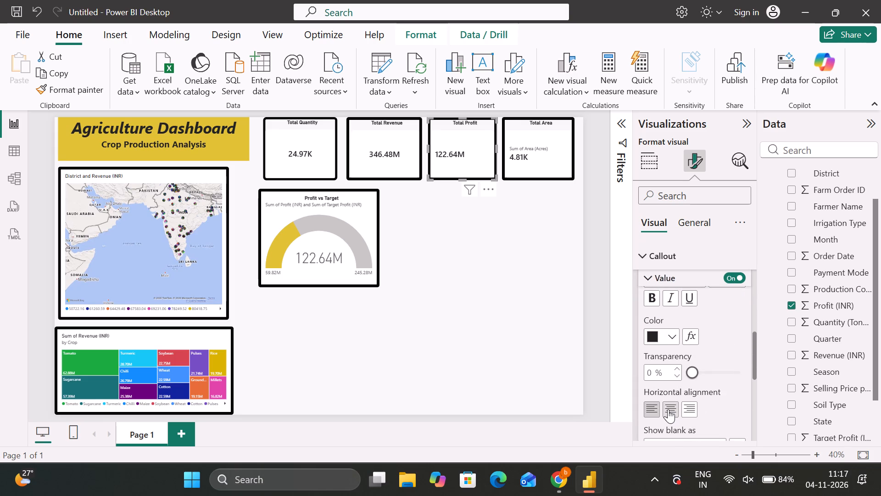
click(668, 409)
click(528, 333)
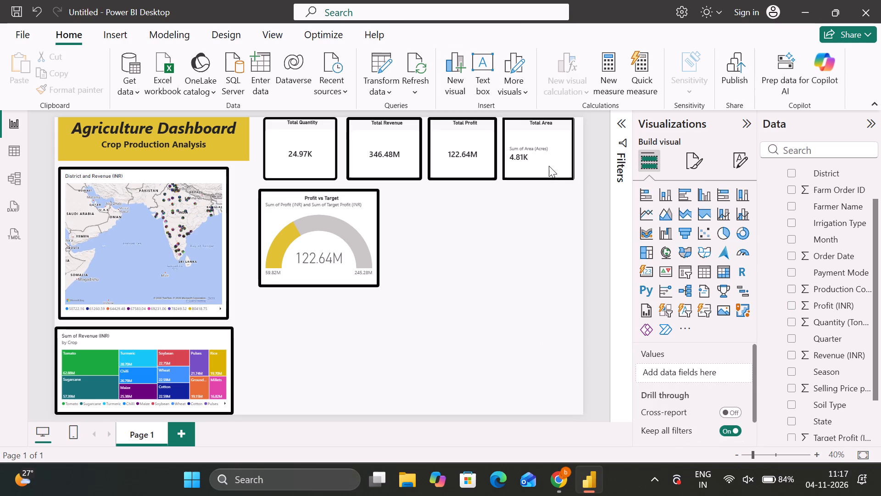
Turn off the callout label on the Total Area card and centre its value horizontally.
click(546, 166)
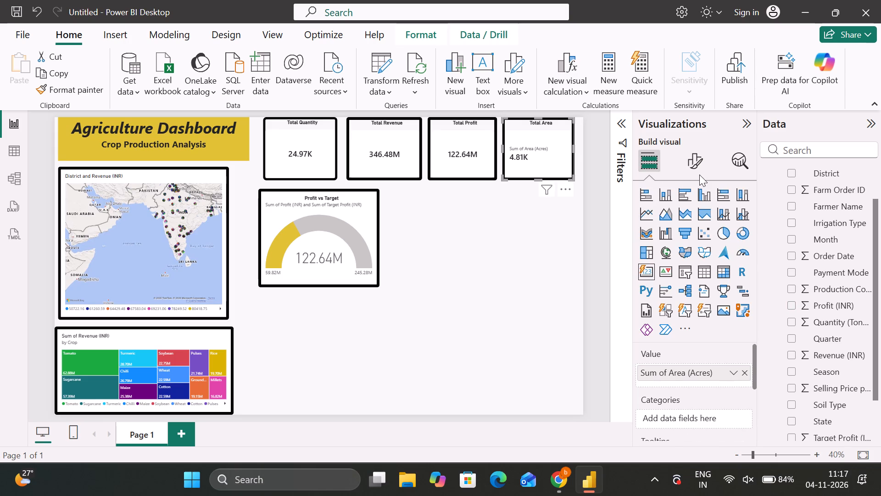
click(695, 158)
scroll(674, 282, down, 1)
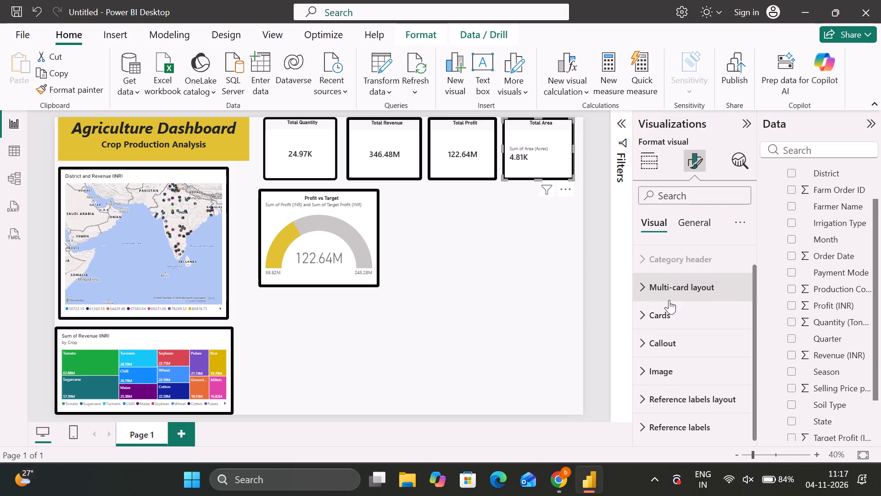
click(666, 338)
scroll(666, 338, down, 3)
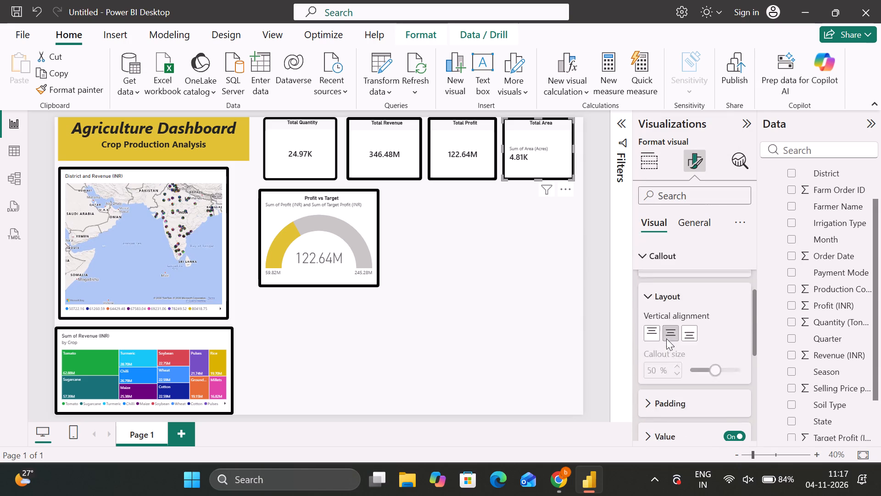
scroll(666, 338, down, 1)
scroll(714, 378, down, 1)
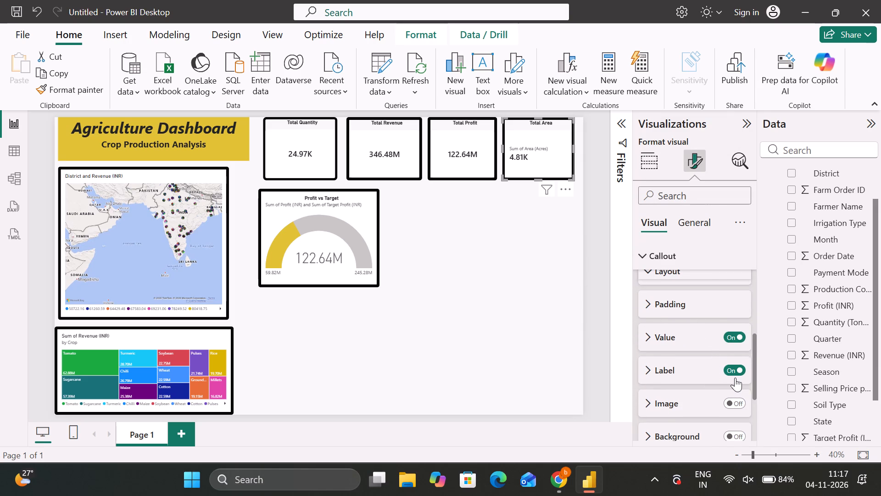
click(735, 378)
click(730, 374)
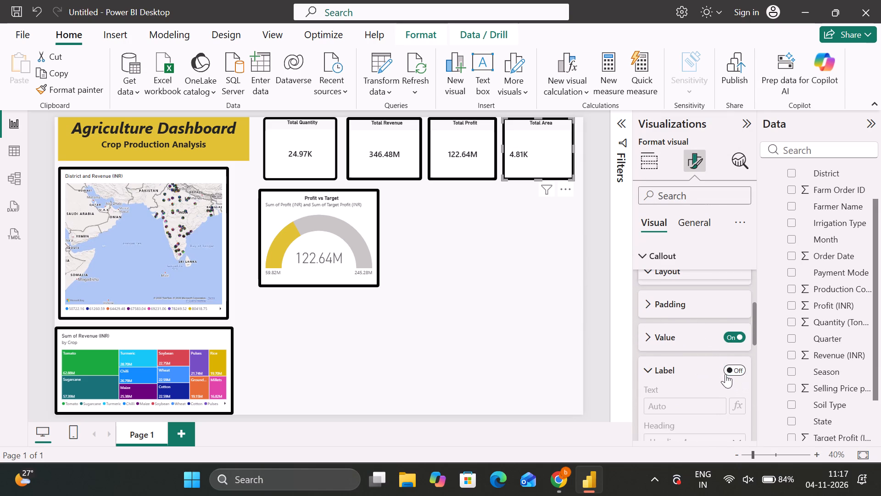
click(663, 378)
click(660, 332)
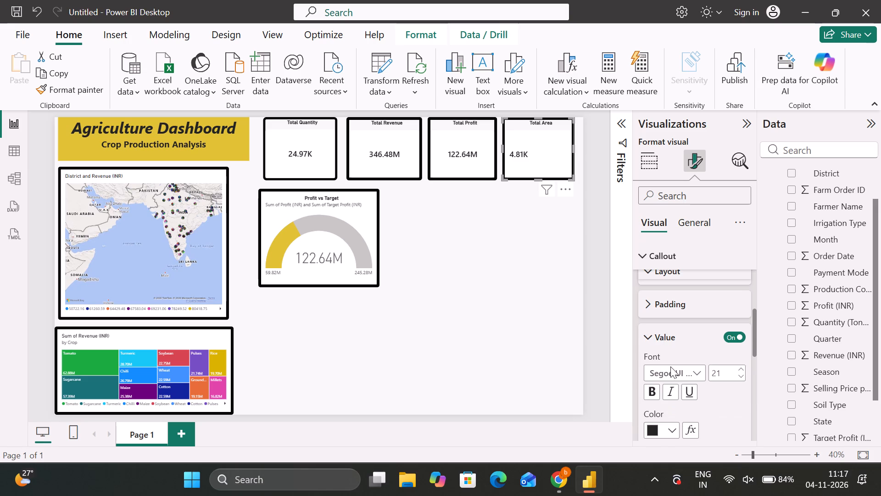
scroll(677, 395, down, 1)
click(672, 430)
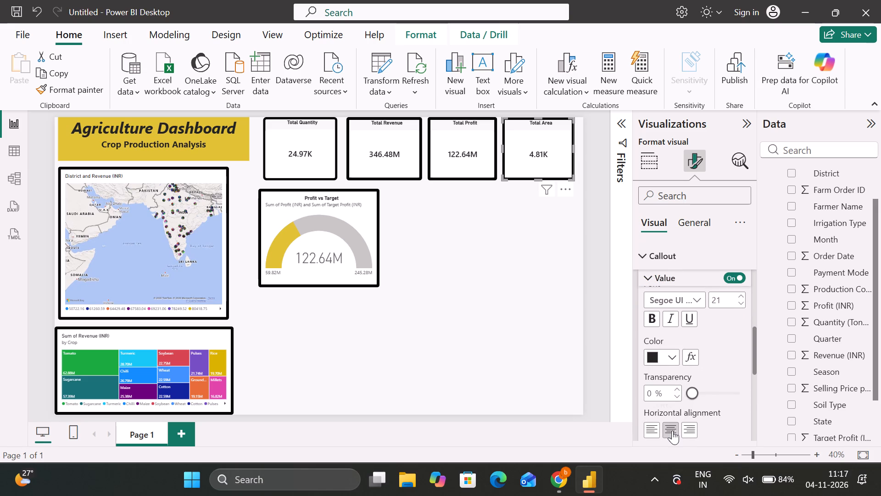
click(478, 348)
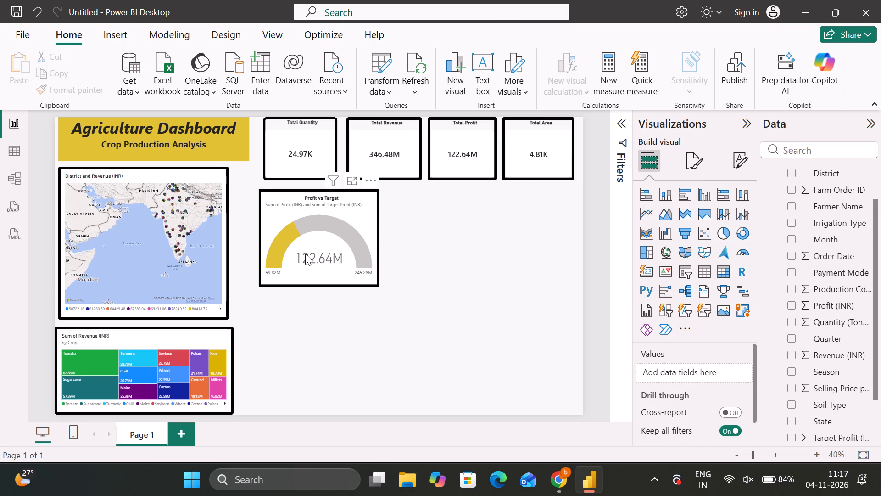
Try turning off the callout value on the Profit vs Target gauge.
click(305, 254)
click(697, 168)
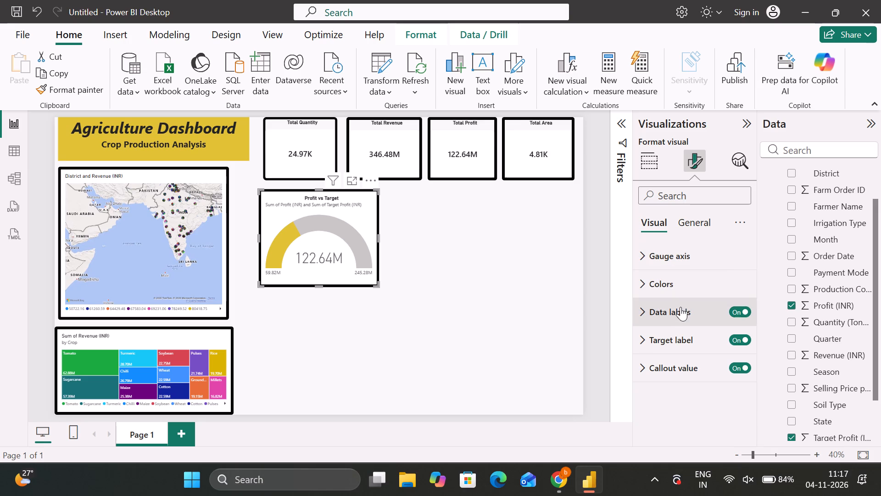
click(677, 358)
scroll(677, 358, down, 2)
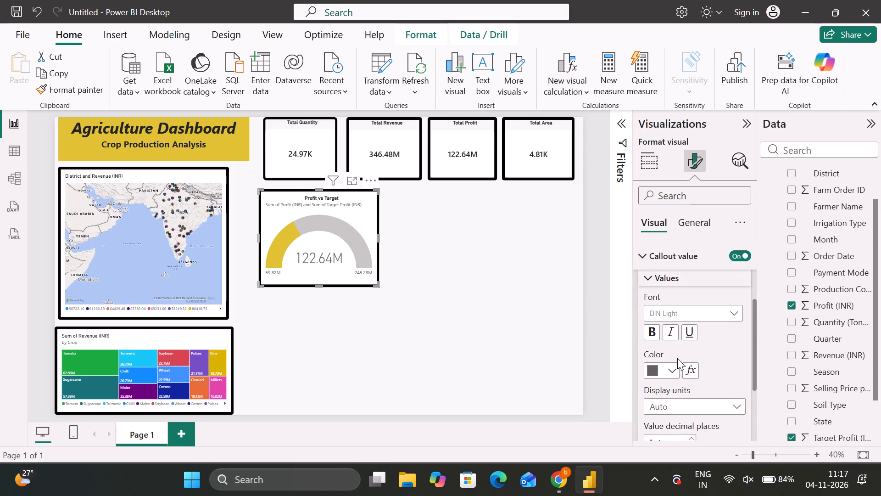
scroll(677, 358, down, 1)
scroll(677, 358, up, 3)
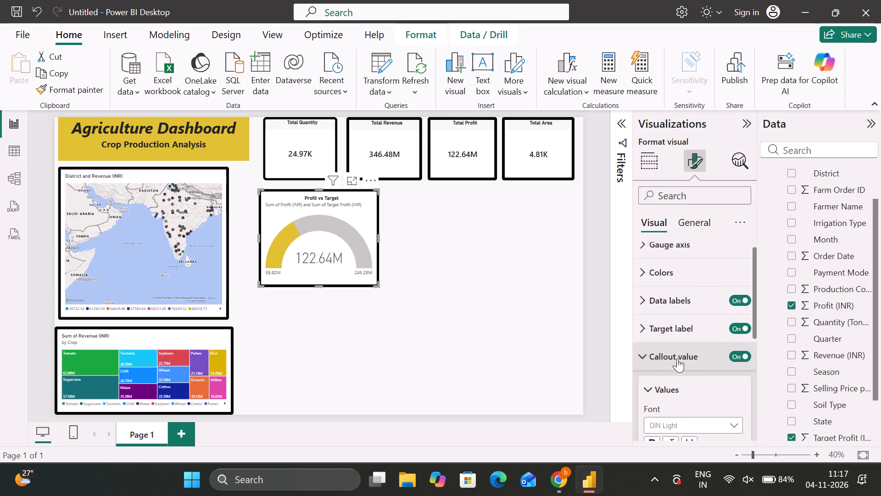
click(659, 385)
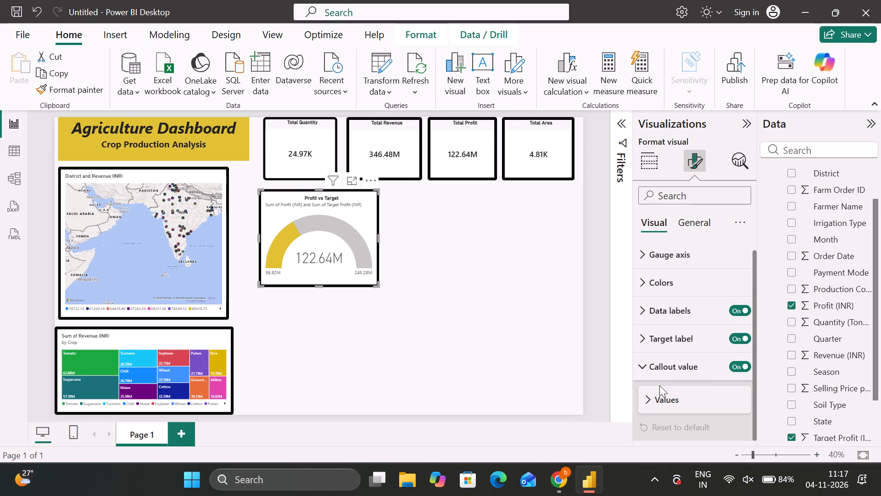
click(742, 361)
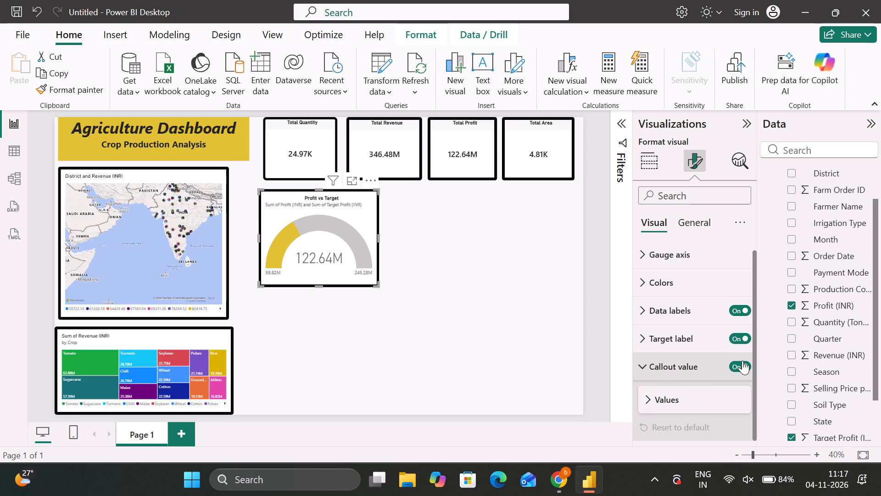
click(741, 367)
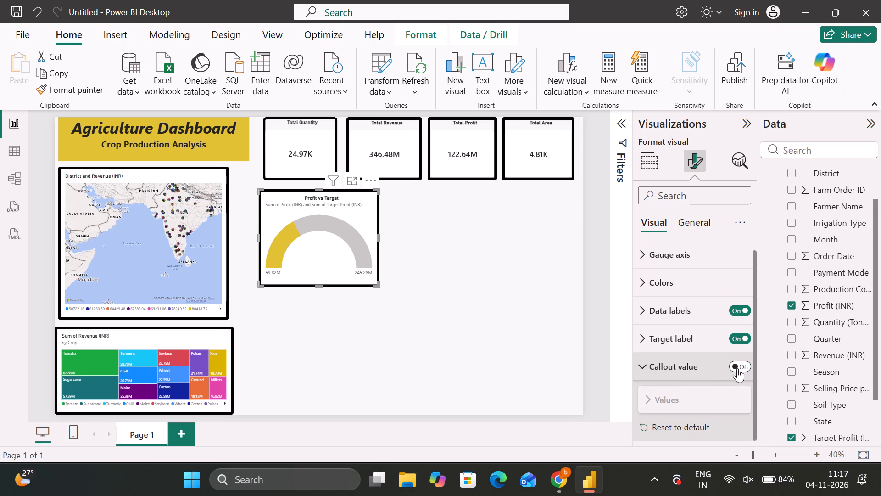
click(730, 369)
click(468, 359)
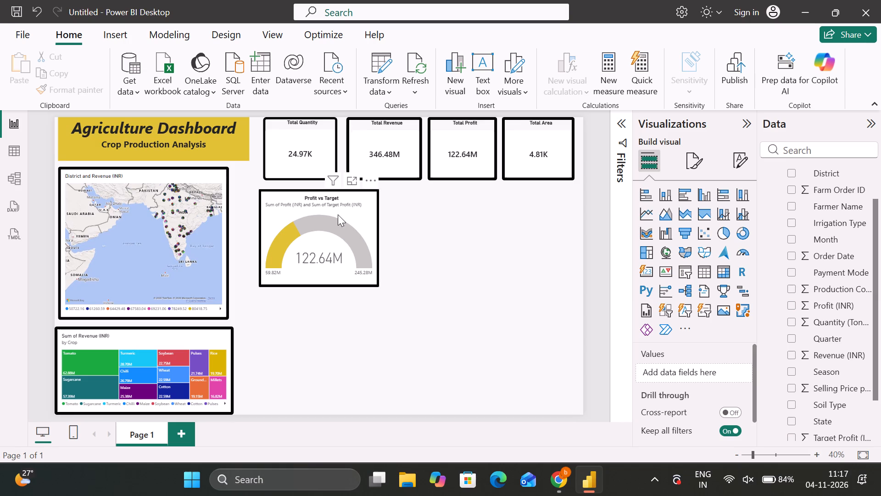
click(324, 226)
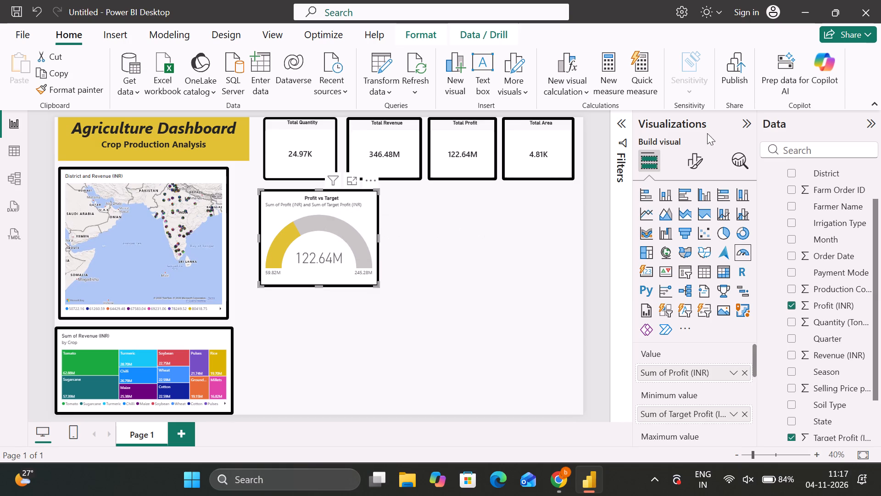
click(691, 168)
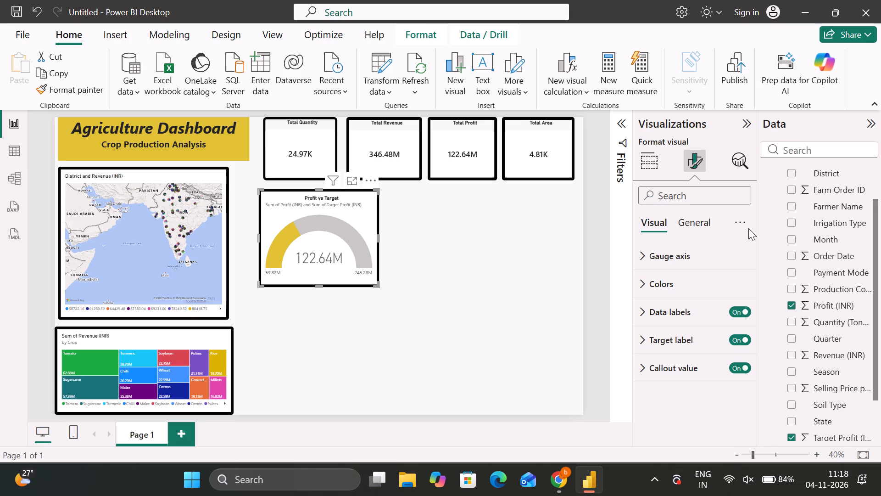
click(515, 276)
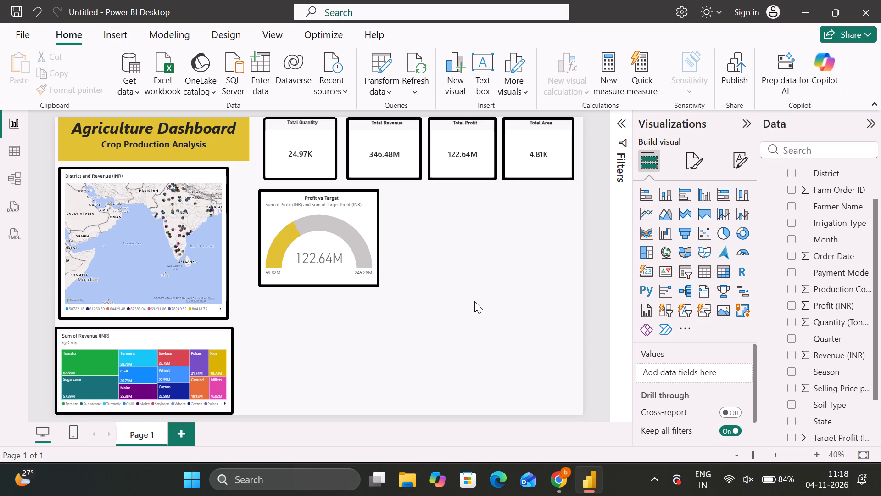
Insert a clustered column chart and place it beside the Profit vs Target gauge, under the Total Profit card.
click(708, 193)
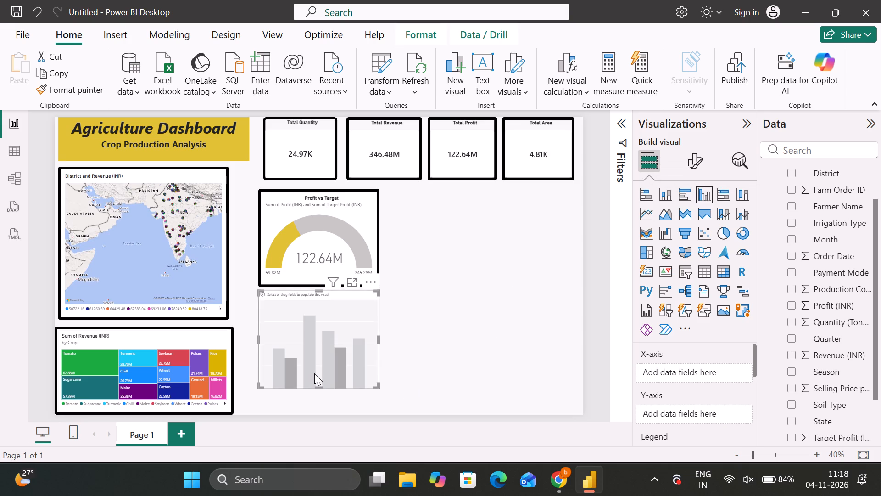
drag(314, 373, 454, 279)
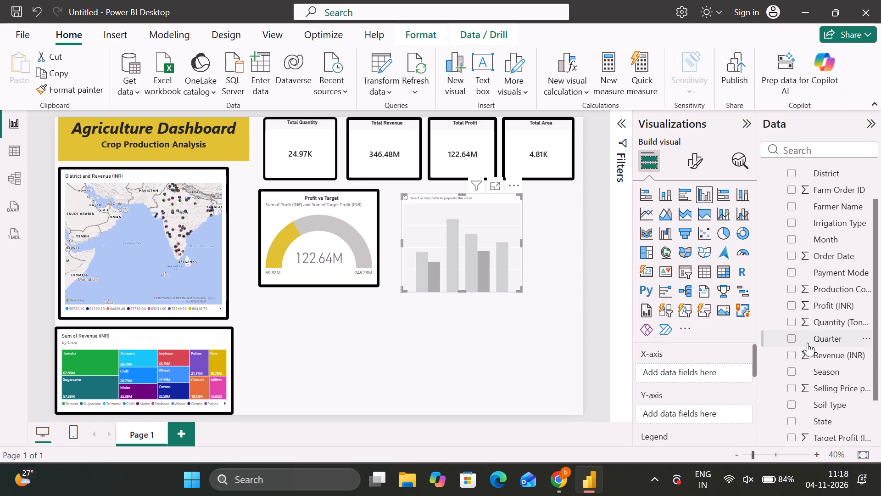
Assign Crop to the new column chart's X-axis and Production Cost (INR) to its Y-axis.
scroll(823, 245, up, 4)
click(793, 204)
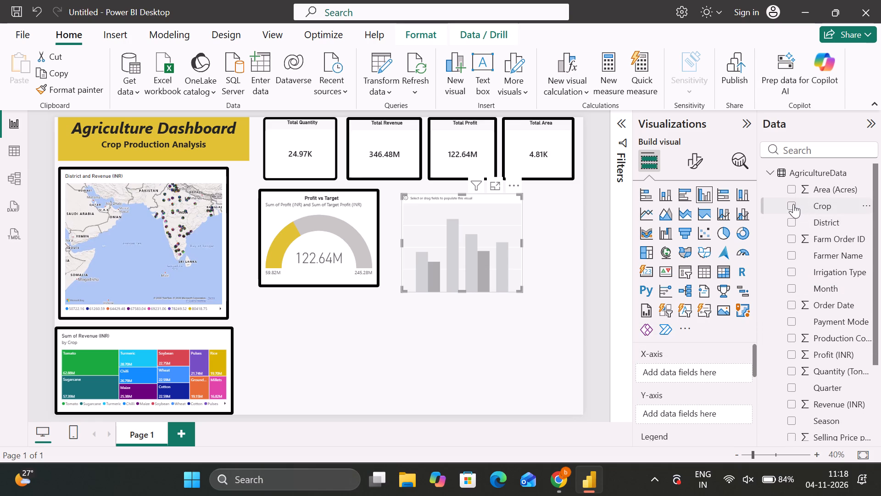
click(706, 418)
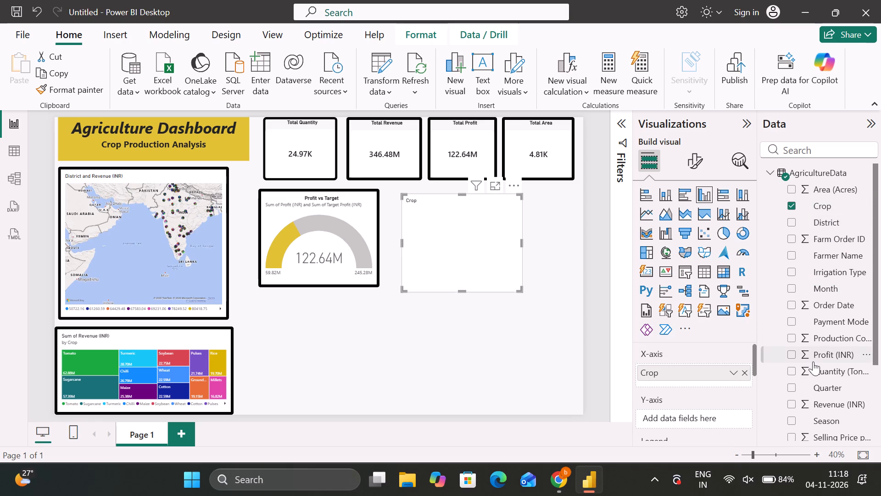
scroll(813, 361, down, 1)
scroll(813, 361, up, 1)
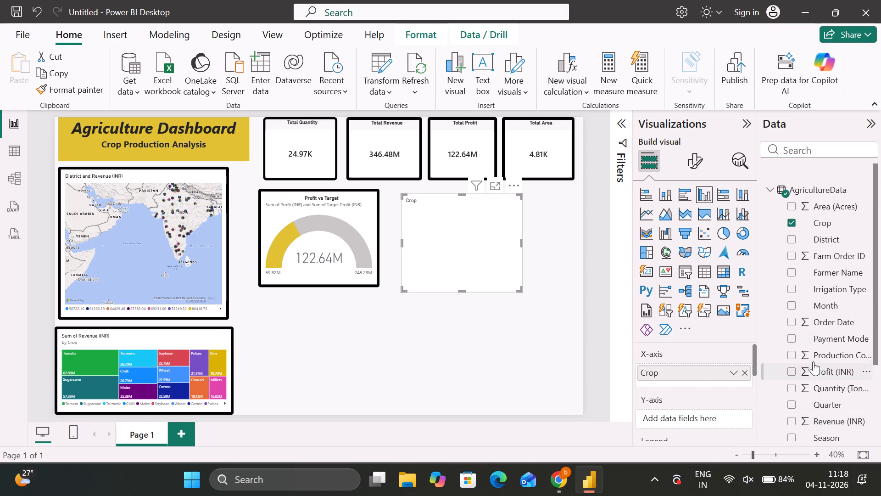
scroll(840, 290, down, 1)
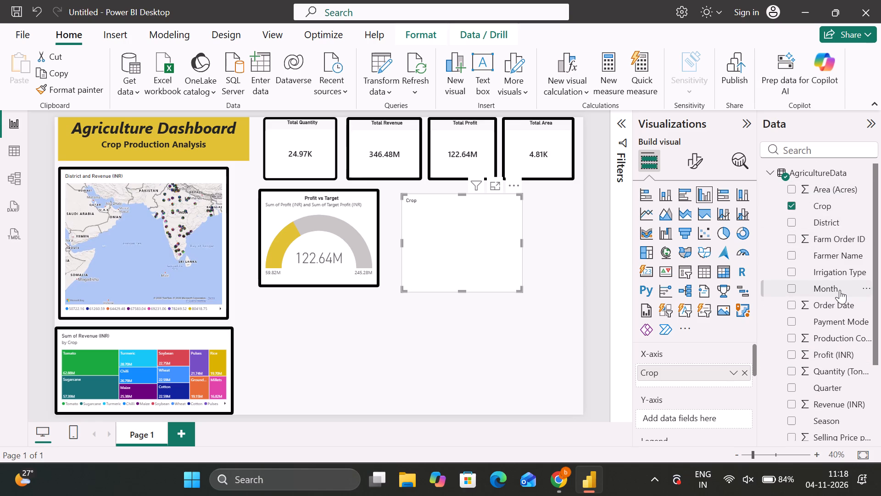
scroll(840, 290, down, 2)
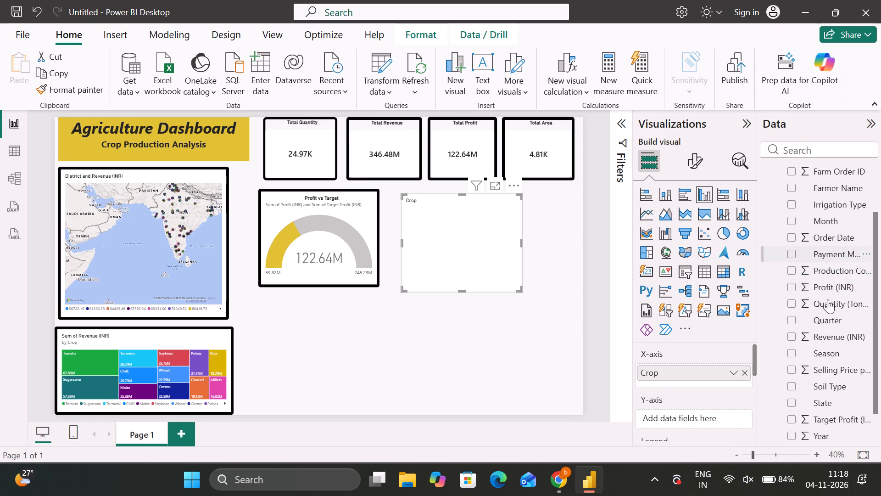
scroll(826, 314, down, 1)
drag(831, 244, 718, 390)
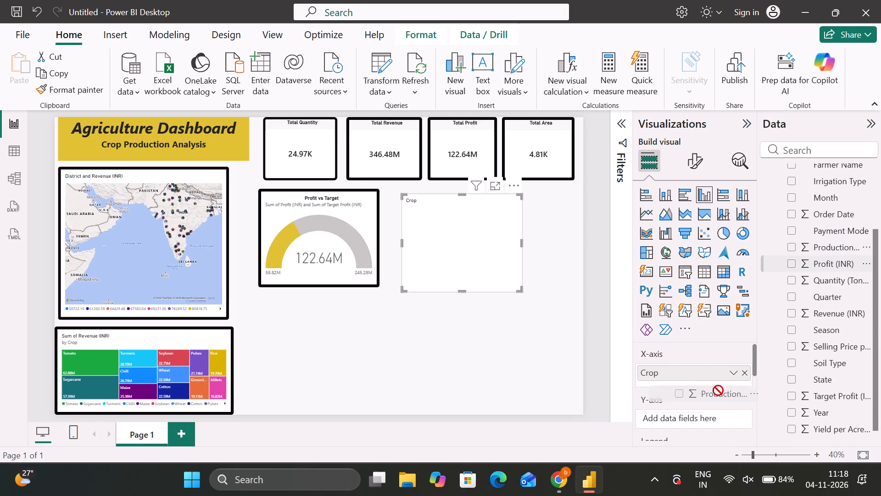
drag(718, 390, 697, 416)
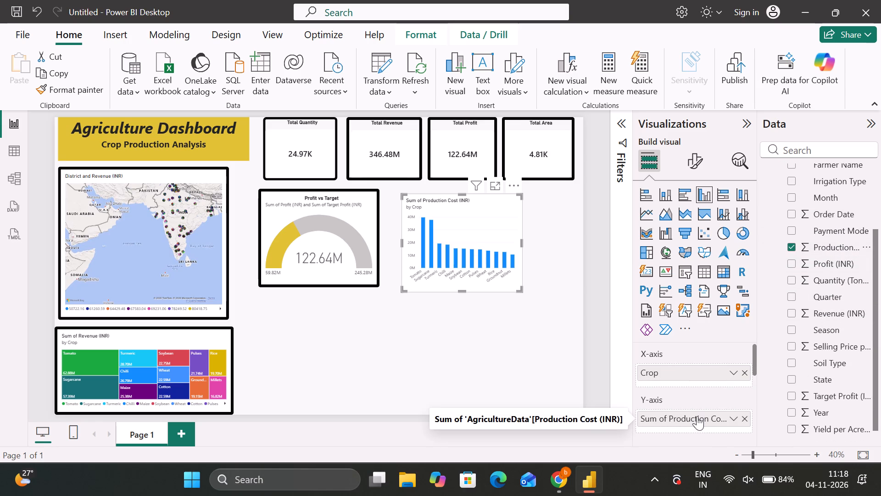
Give the production cost column chart a black visual border with a width of 10 px.
click(692, 169)
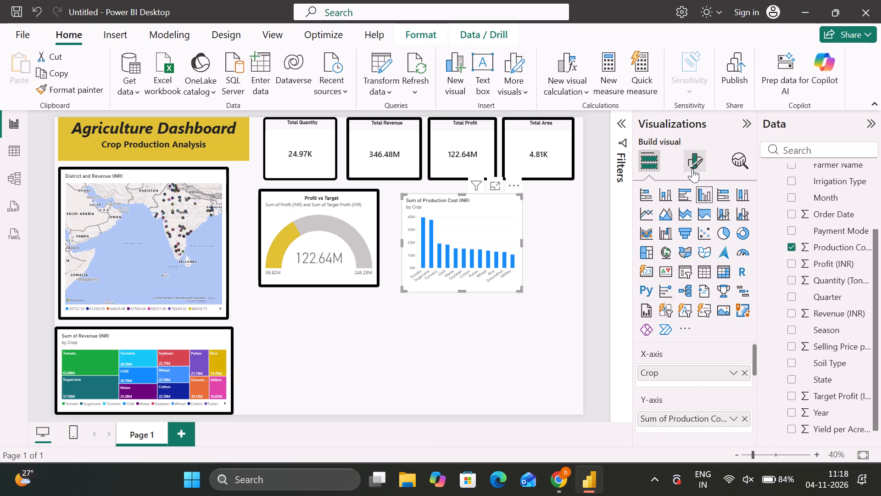
click(686, 227)
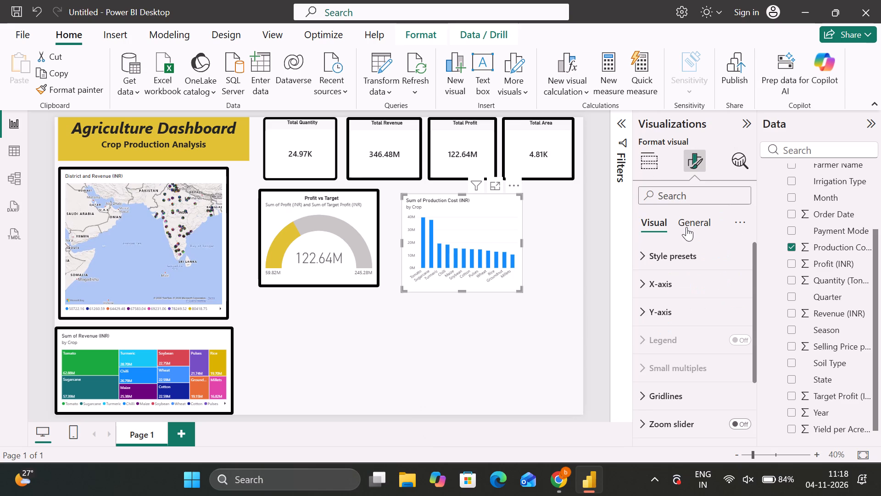
click(654, 310)
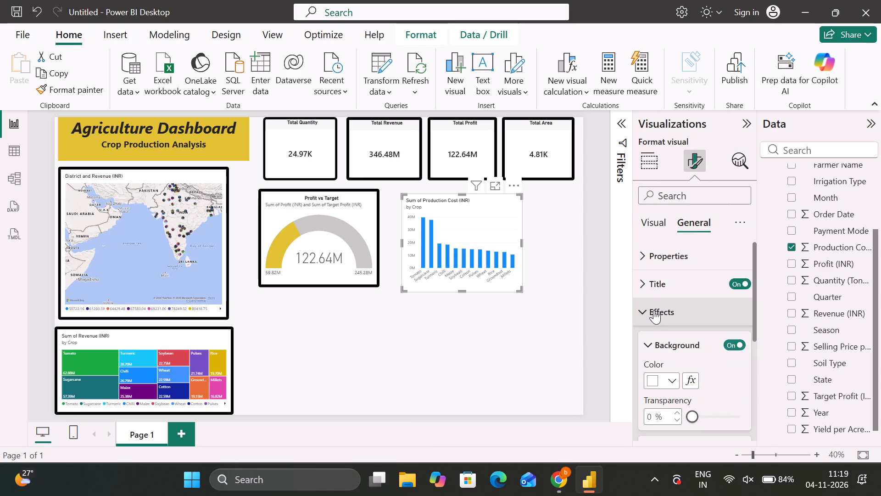
scroll(675, 349, down, 1)
click(653, 298)
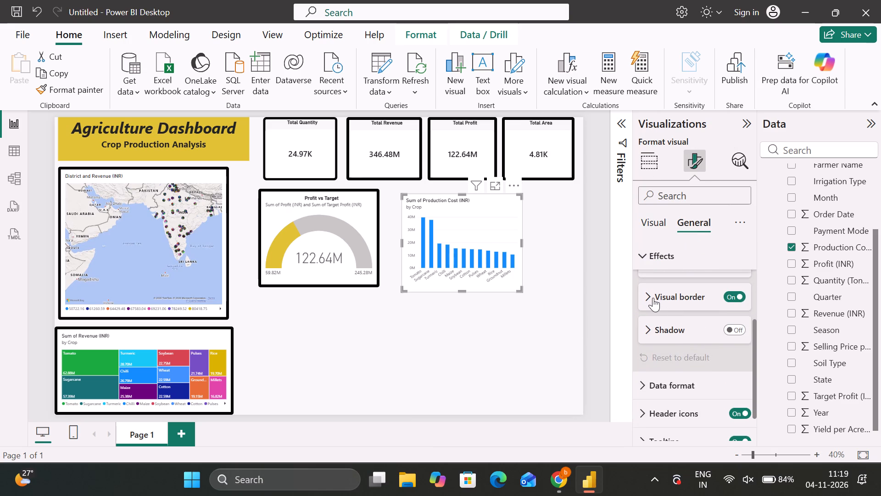
click(672, 335)
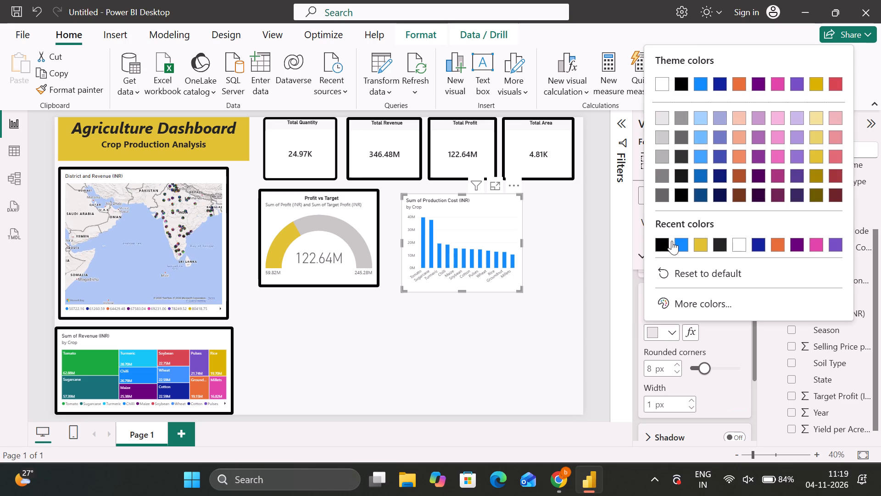
click(683, 81)
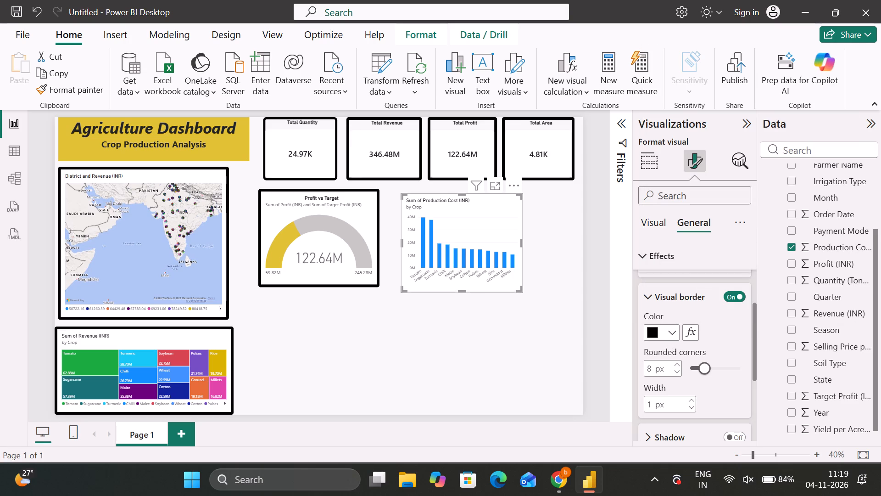
triple_click(693, 397)
double_click(693, 397)
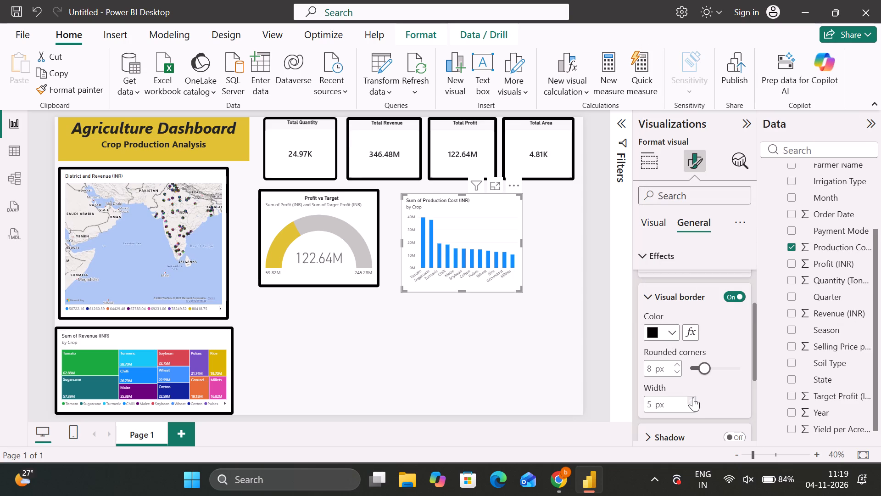
triple_click(693, 397)
click(693, 397)
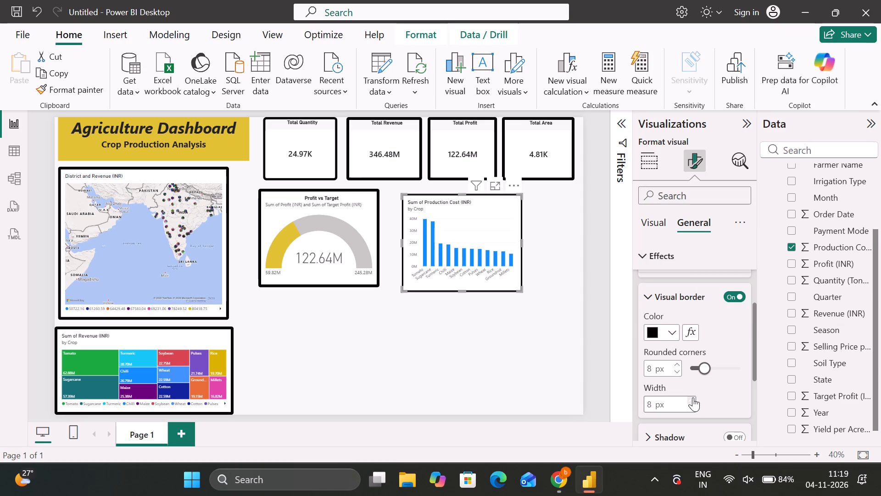
click(693, 397)
click(693, 397)
click(693, 397)
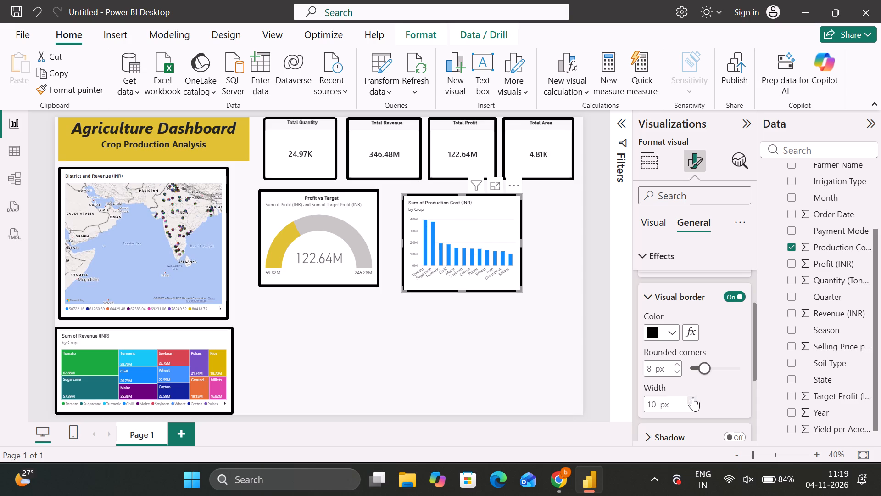
click(514, 377)
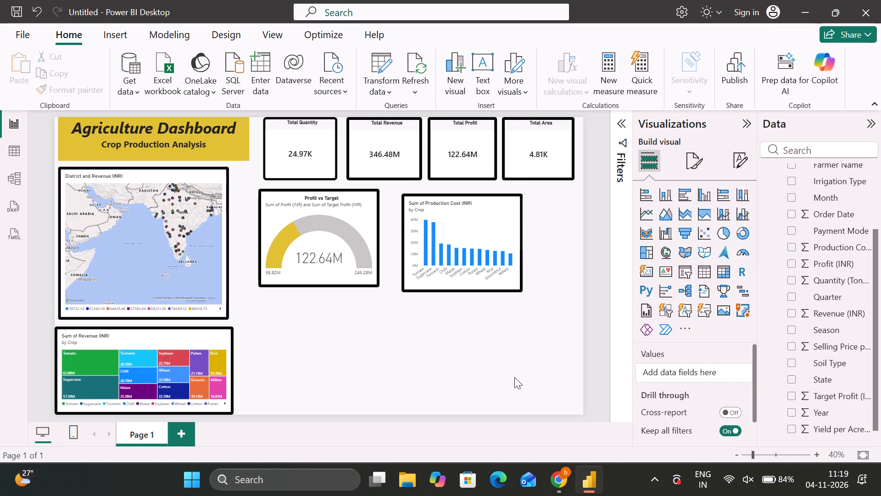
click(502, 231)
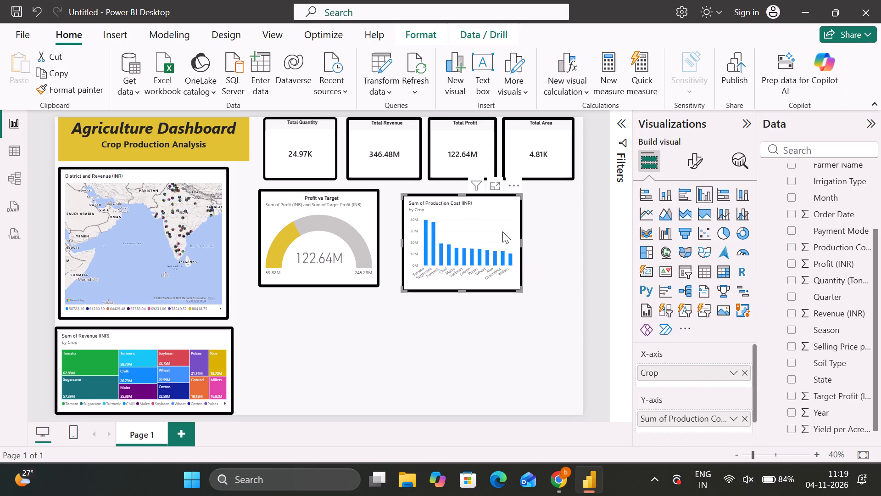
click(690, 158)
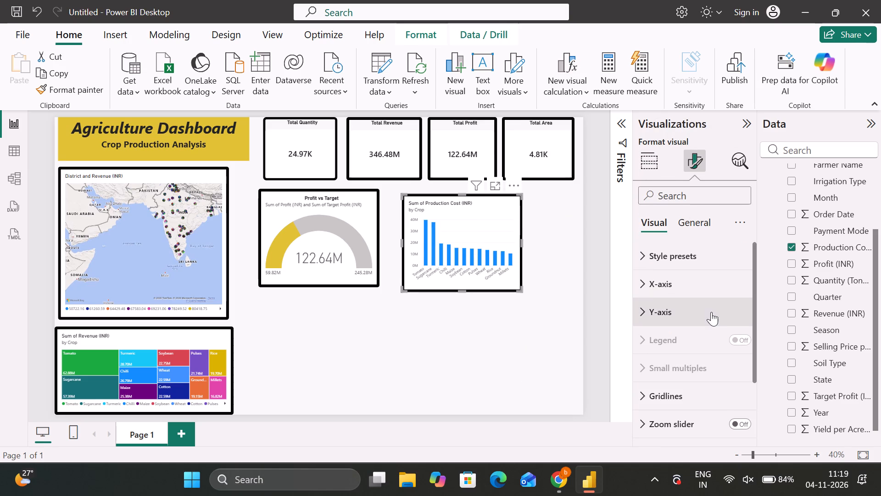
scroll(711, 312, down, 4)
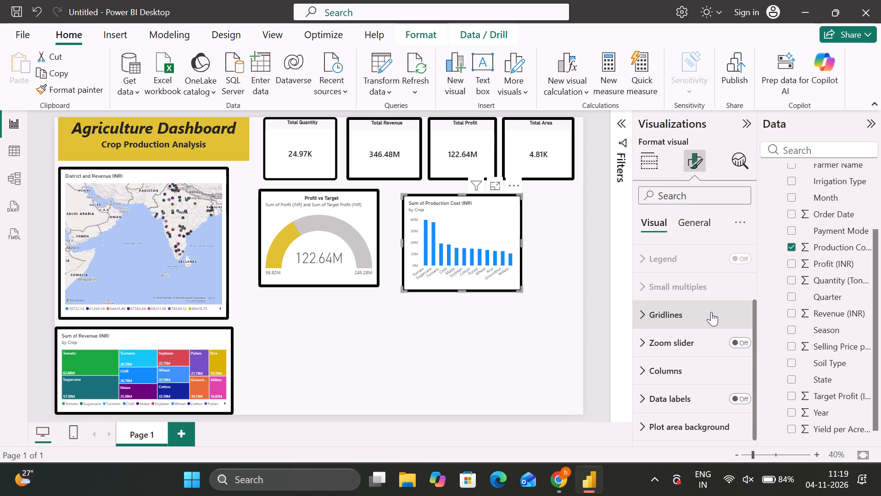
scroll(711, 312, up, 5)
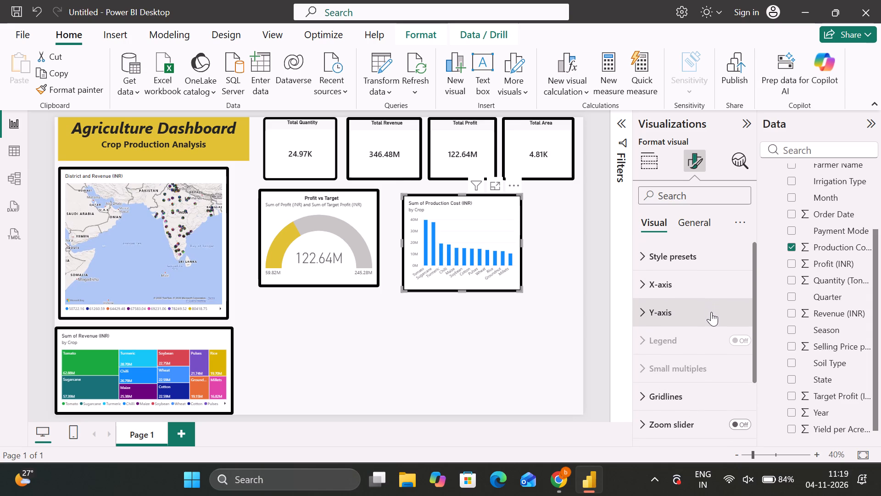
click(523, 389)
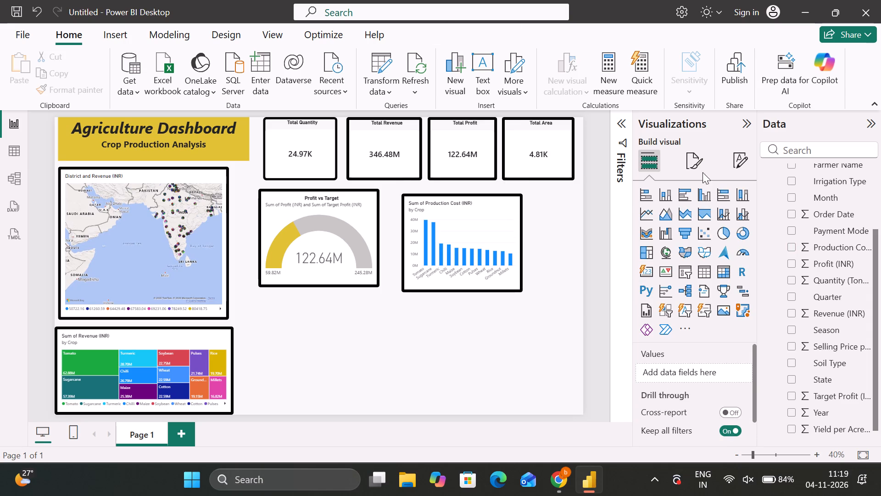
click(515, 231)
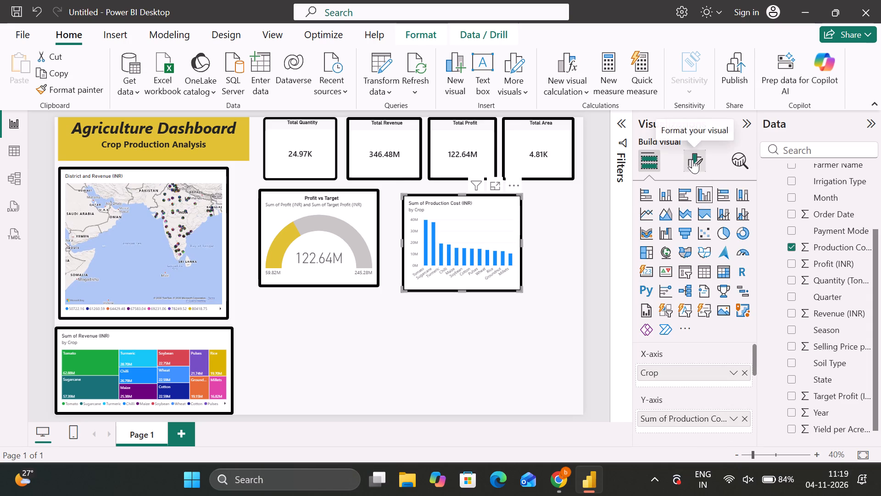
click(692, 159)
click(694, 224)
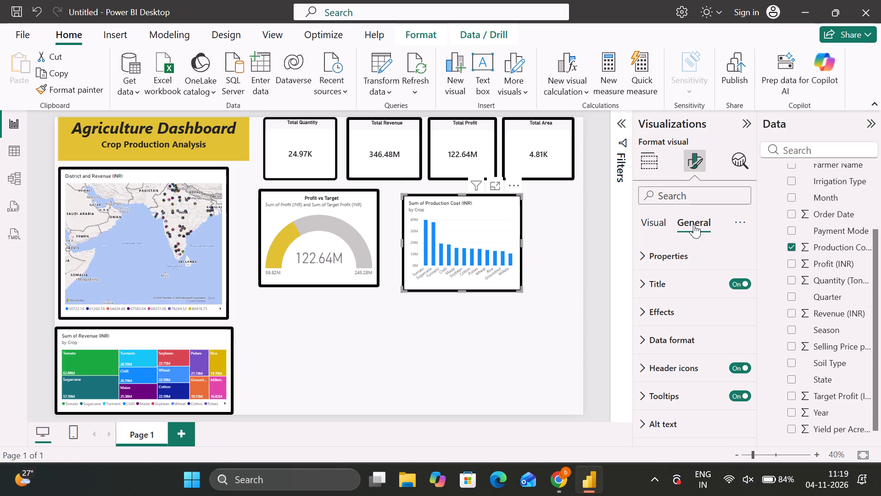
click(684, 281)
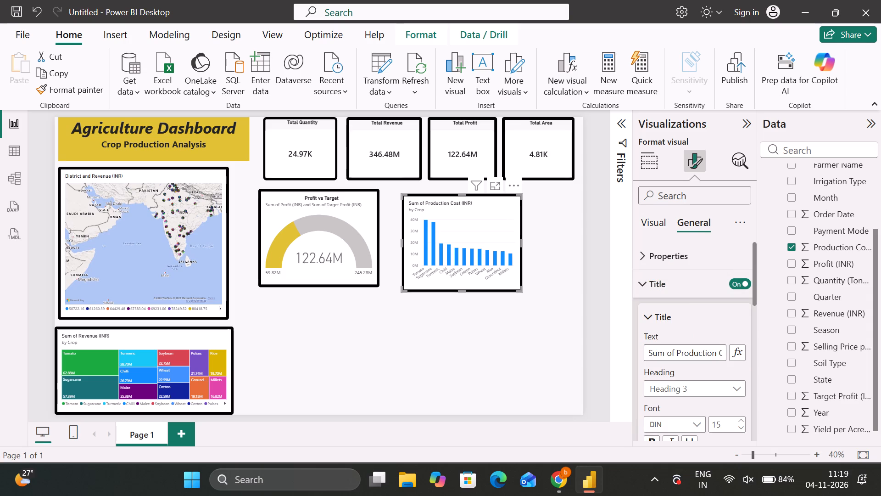
click(562, 474)
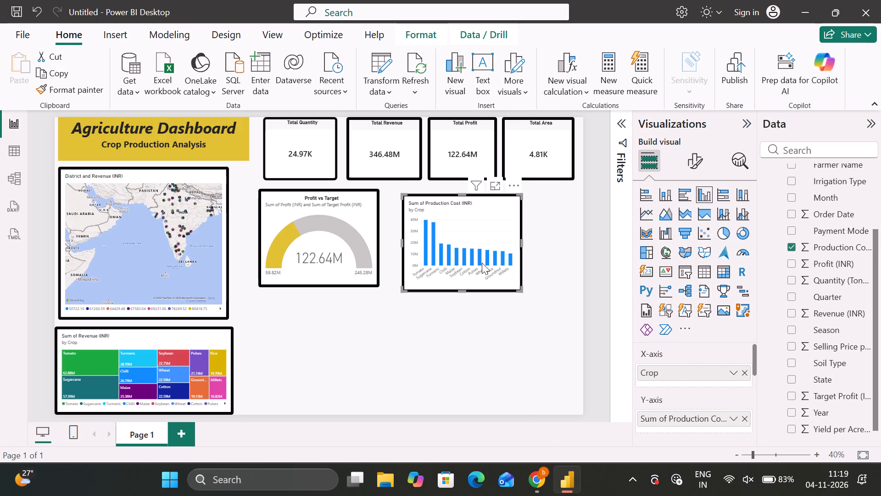
click(520, 288)
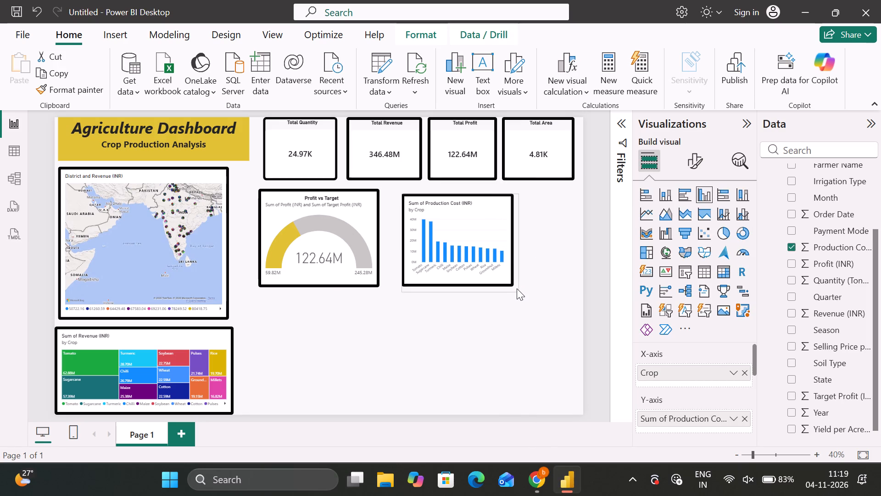
drag(474, 241, 463, 233)
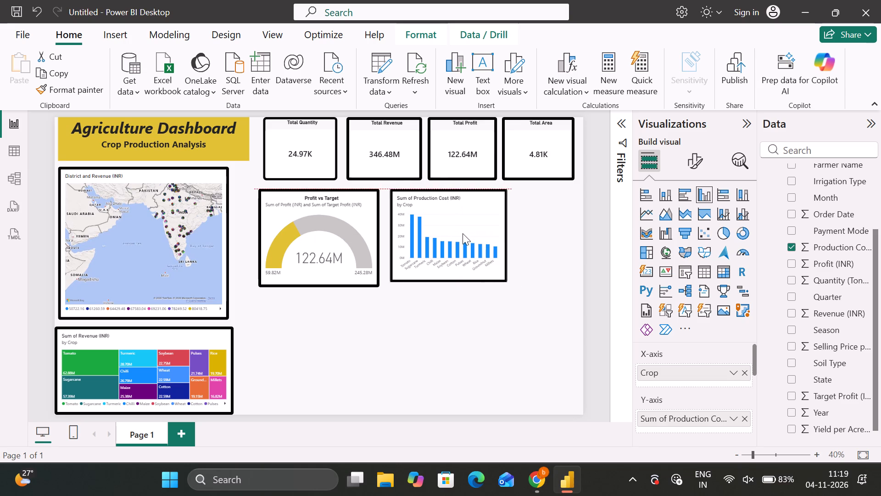
drag(463, 233, 461, 233)
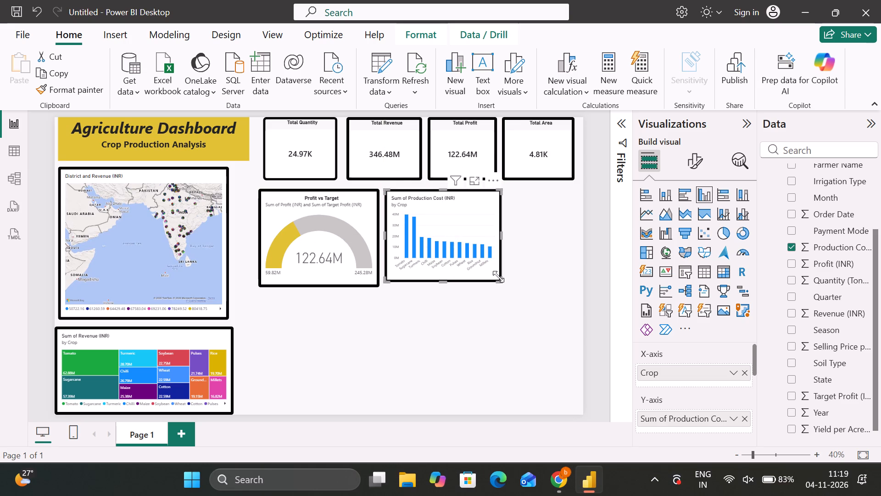
drag(498, 276, 500, 287)
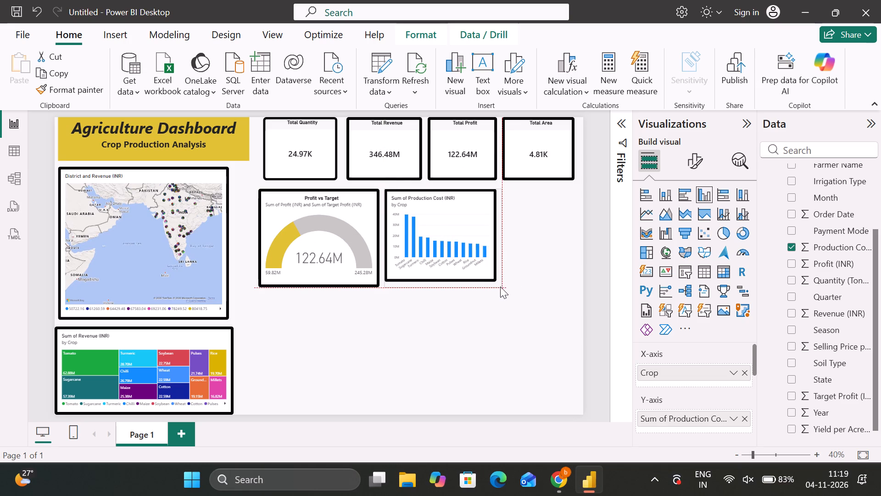
drag(500, 287, 500, 287)
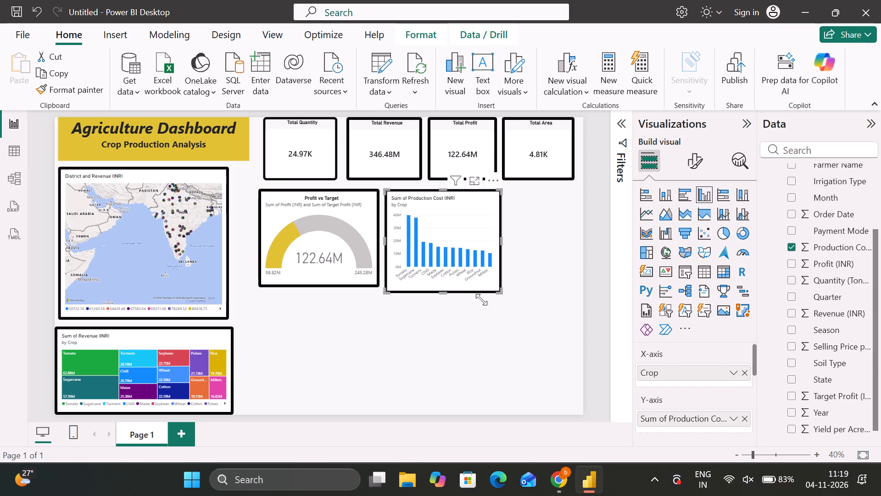
click(497, 288)
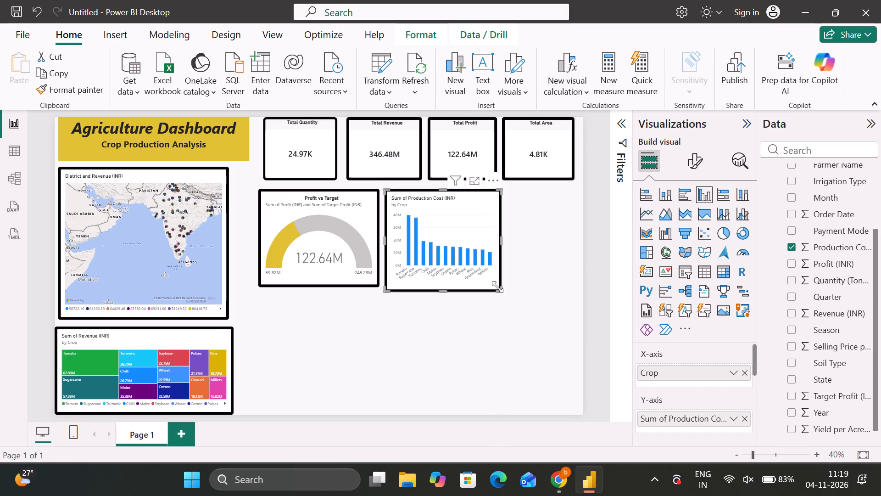
drag(499, 292, 498, 287)
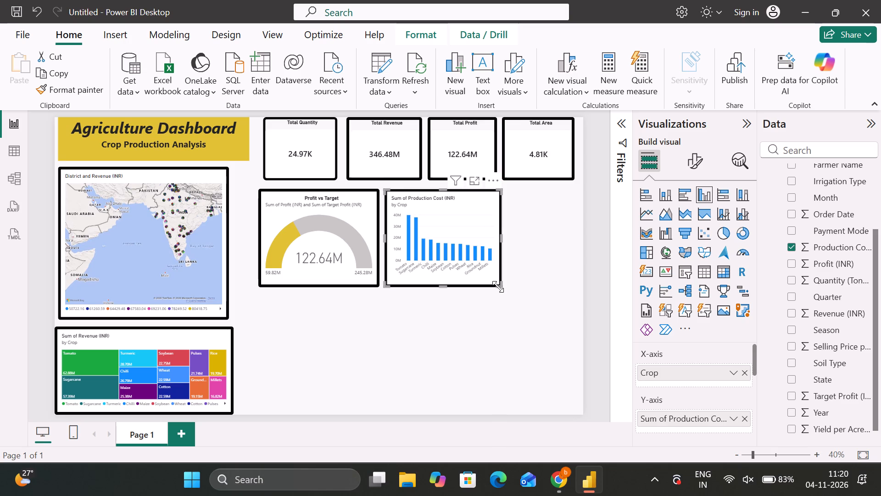
click(433, 343)
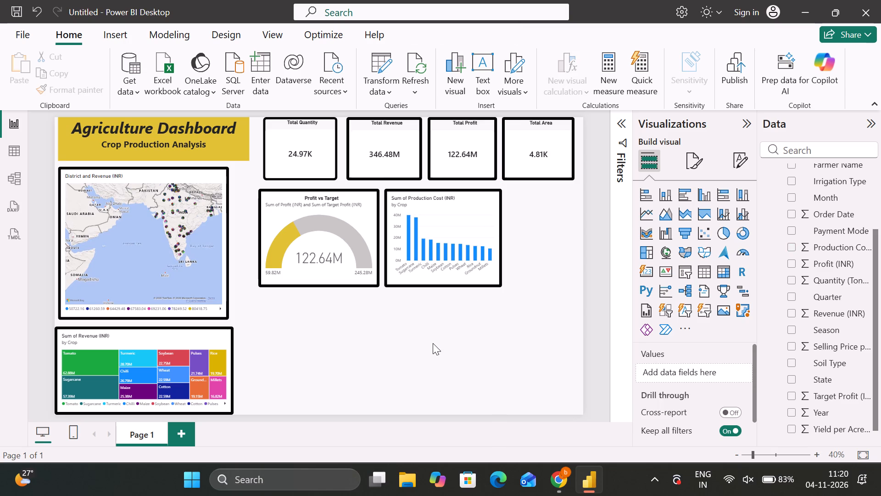
Move the Profit vs Target gauge close to the district map, and shift the production cost column chart along to stay beside it.
drag(346, 231, 316, 231)
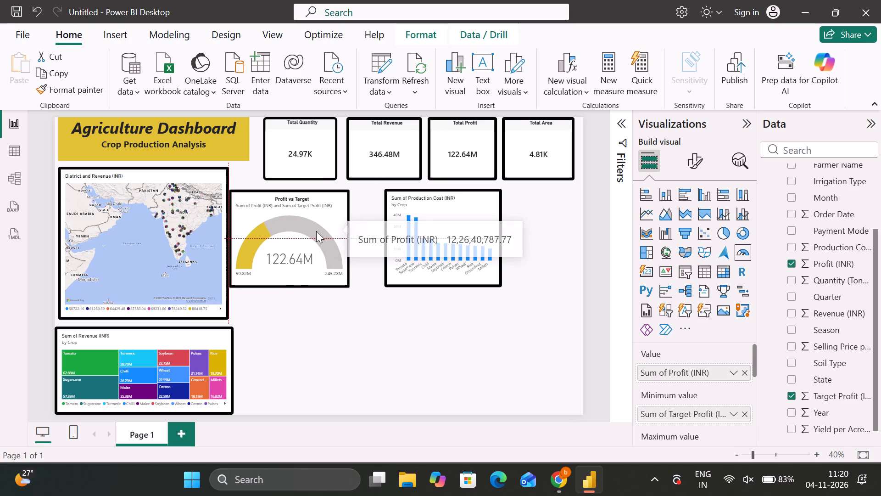
drag(316, 231, 324, 229)
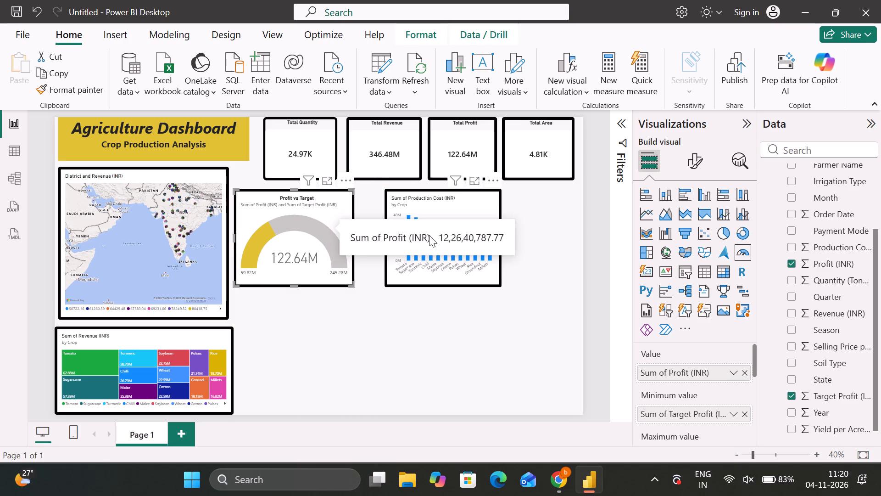
drag(447, 240, 429, 239)
click(404, 335)
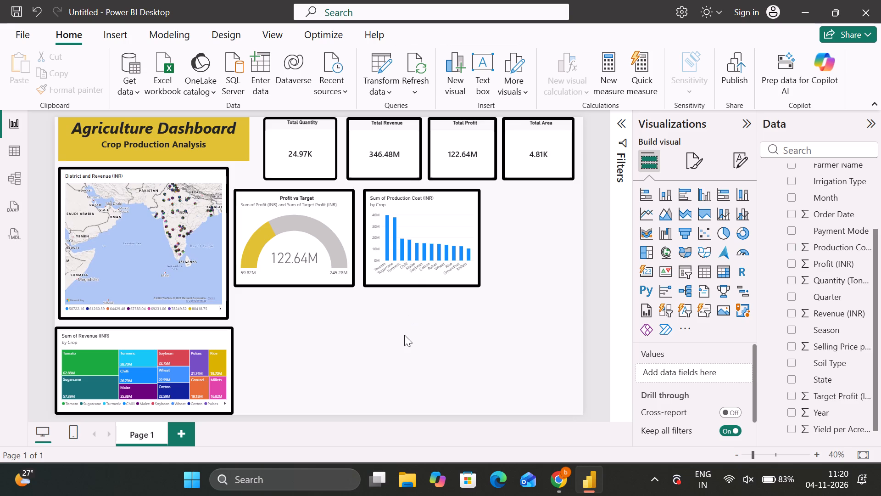
Insert a pie chart and place it below the Profit vs Target gauge.
click(726, 233)
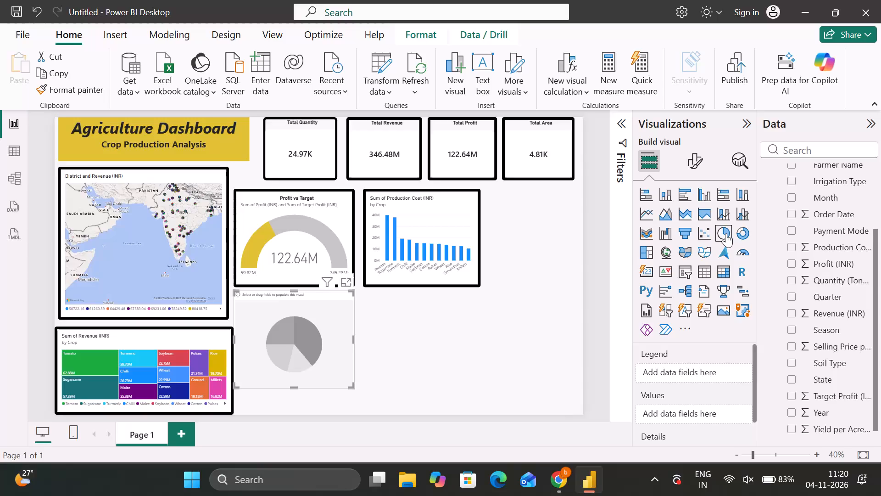
drag(315, 348, 589, 266)
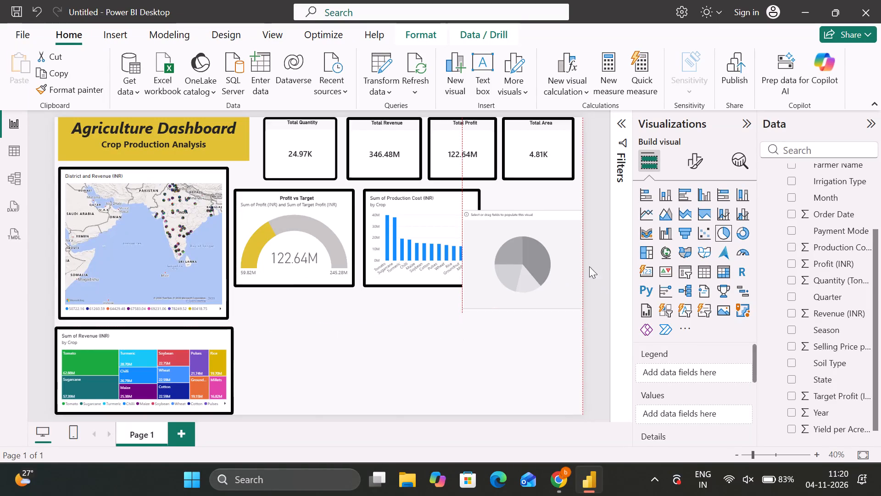
drag(589, 266, 329, 357)
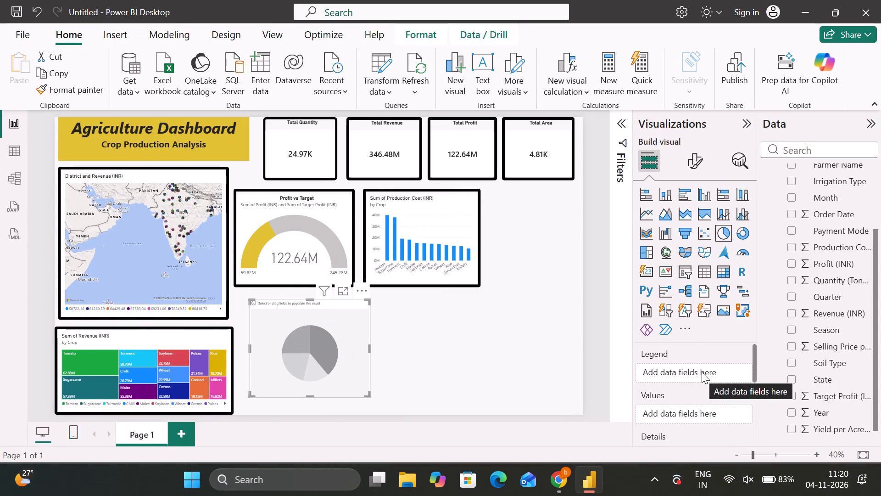
Assign the Irrigation Type field to the pie chart's legend.
scroll(702, 372, up, 1)
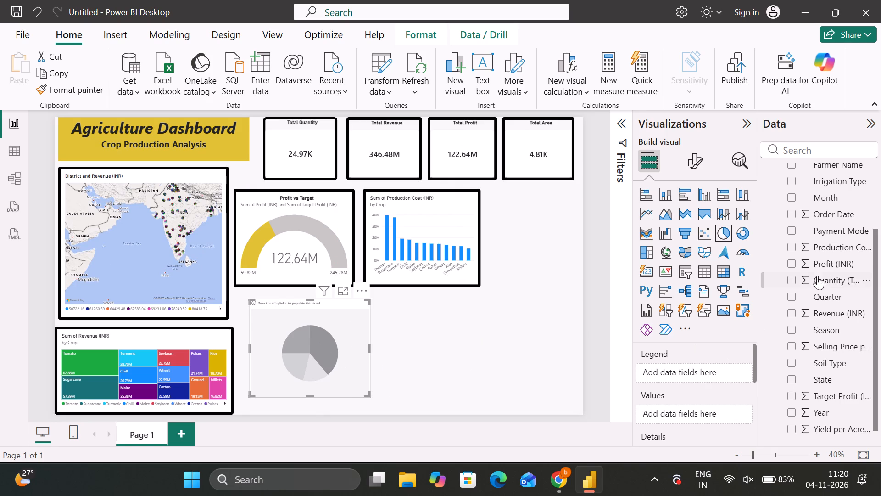
click(789, 181)
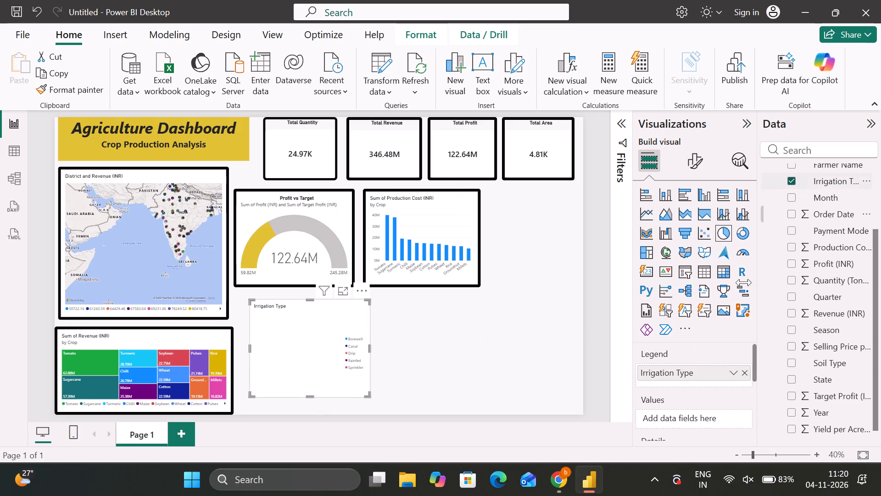
Find Farm Order ID in the AgricultureData table and assign it to the pie chart's values.
click(698, 415)
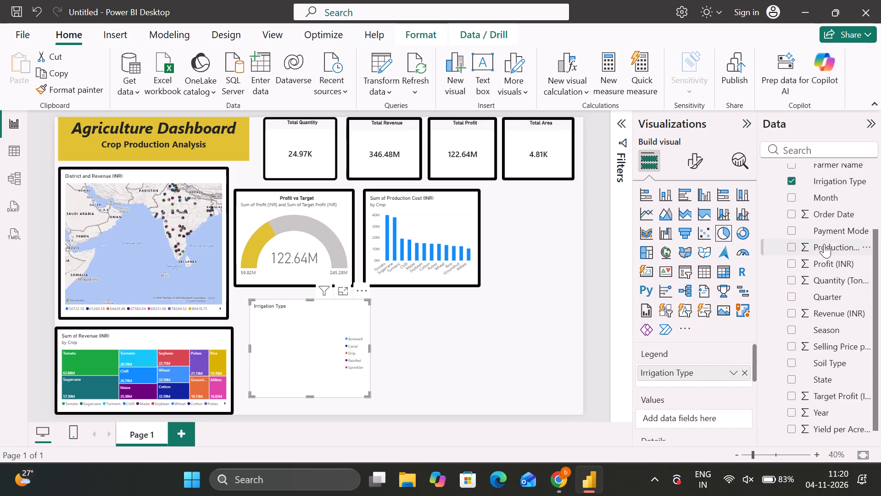
scroll(825, 218, up, 1)
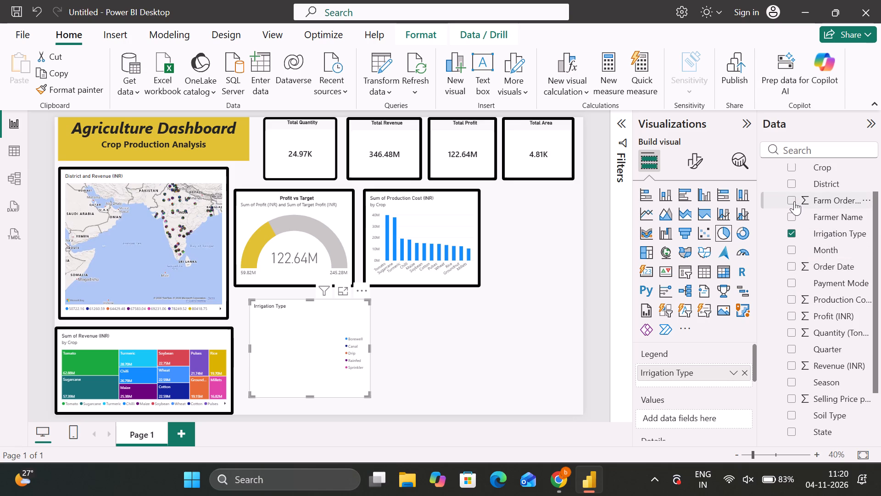
drag(794, 201, 671, 430)
drag(671, 430, 812, 201)
scroll(812, 201, up, 1)
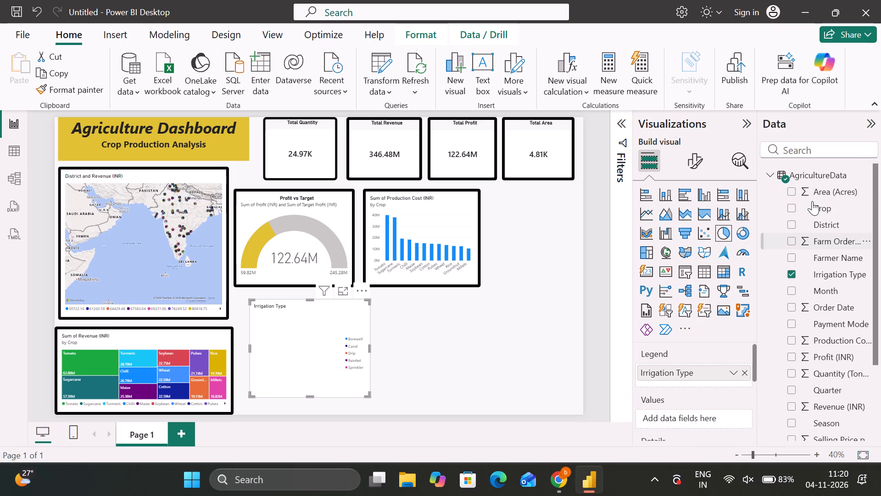
scroll(812, 201, down, 1)
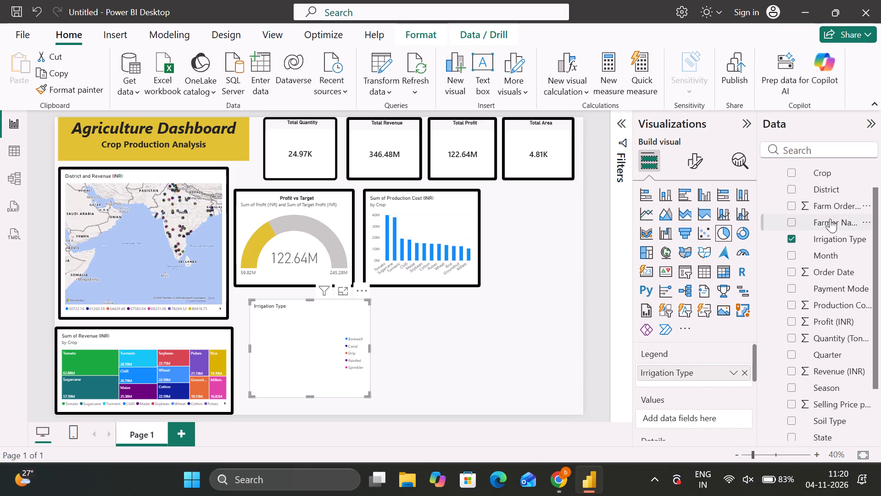
scroll(830, 219, up, 1)
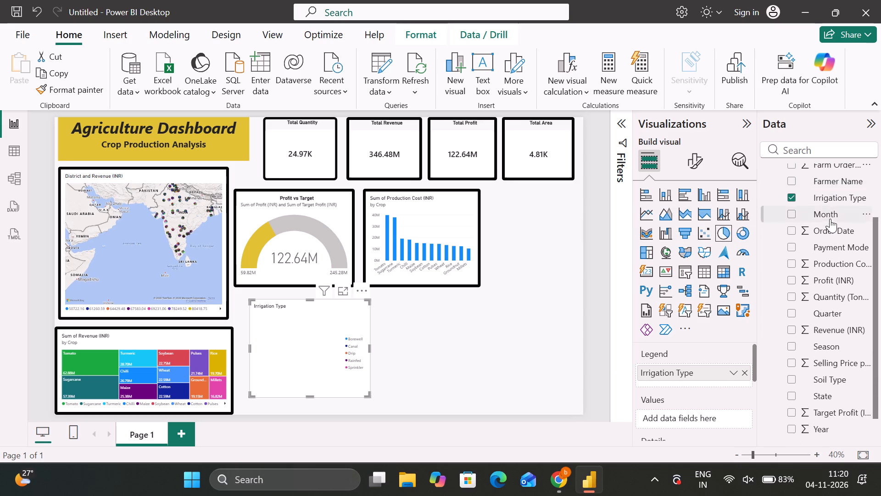
scroll(830, 219, up, 3)
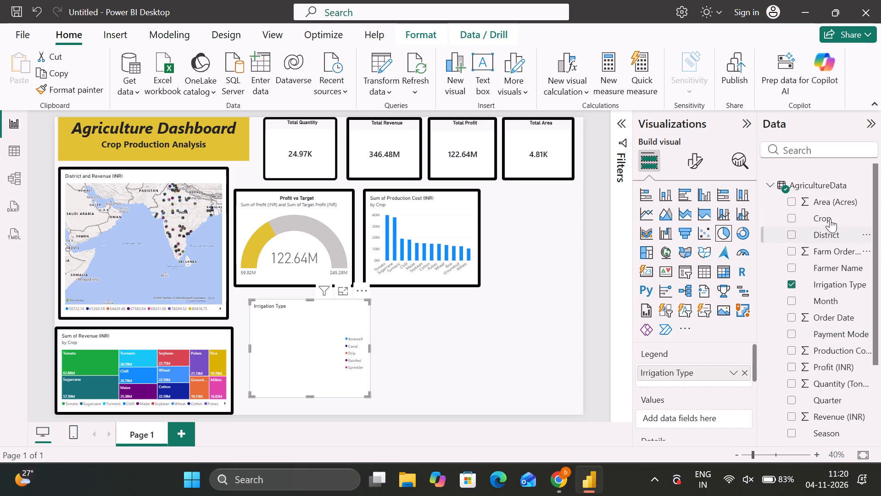
click(767, 170)
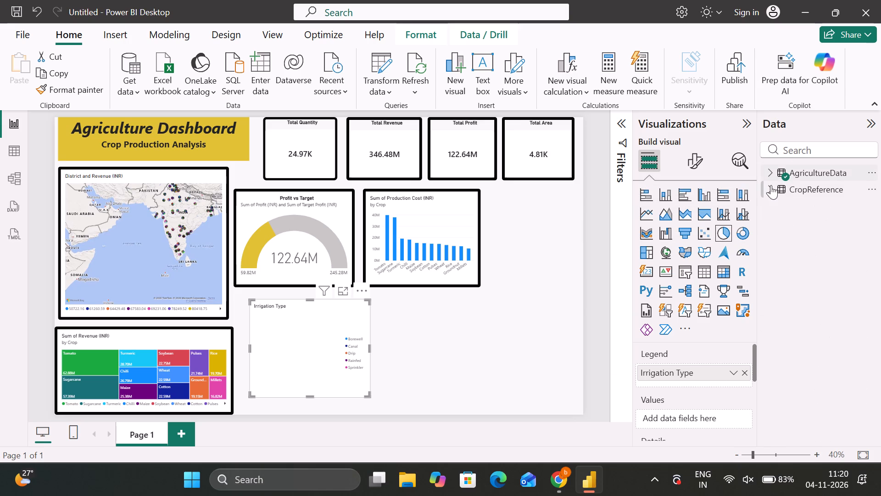
click(771, 189)
click(771, 189)
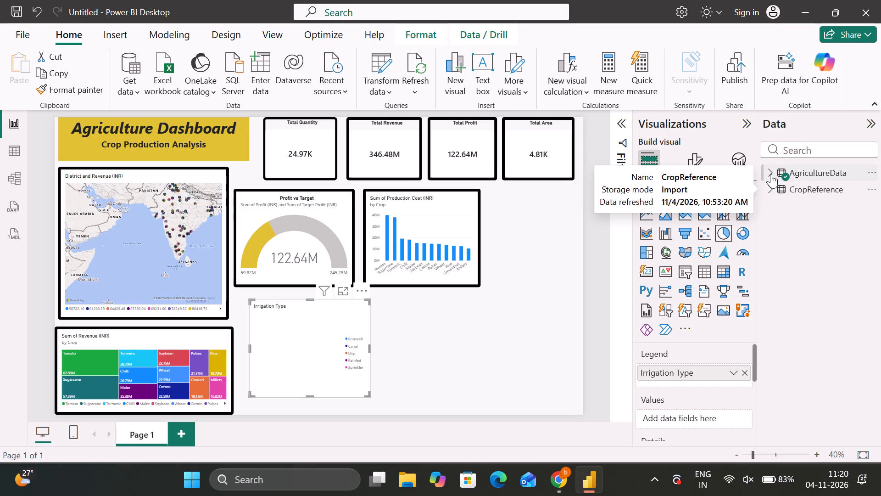
click(771, 174)
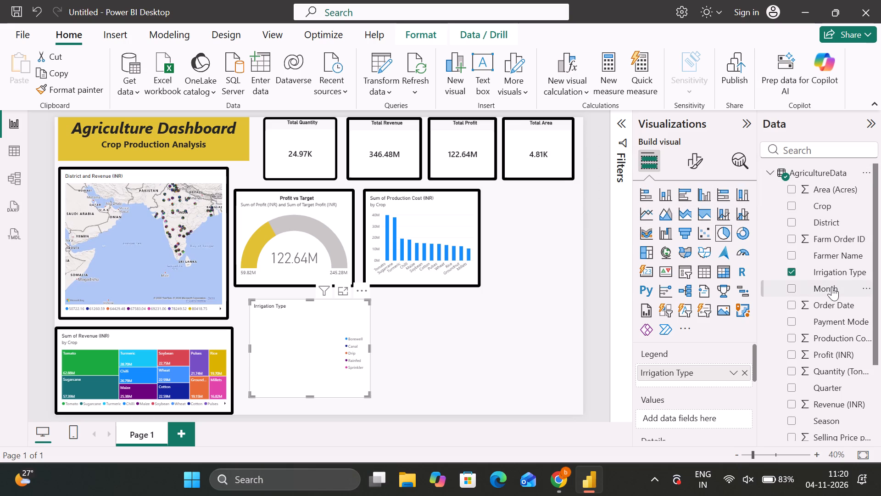
scroll(832, 287, down, 1)
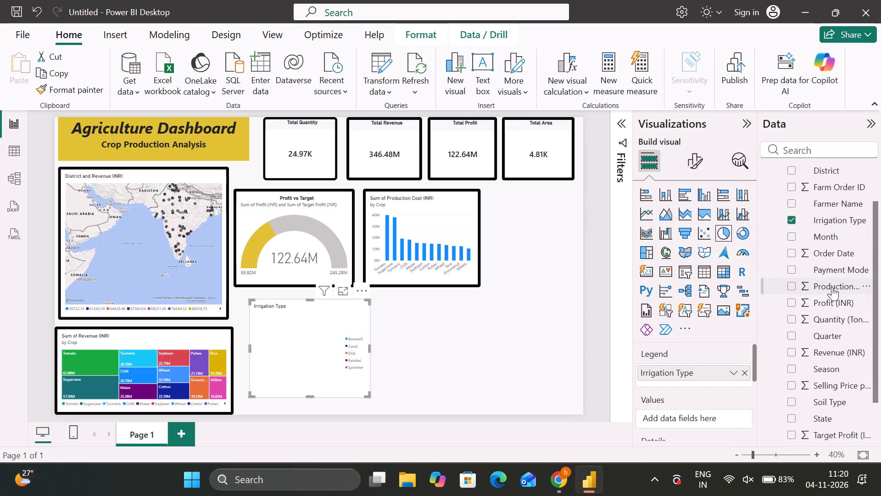
scroll(832, 287, down, 2)
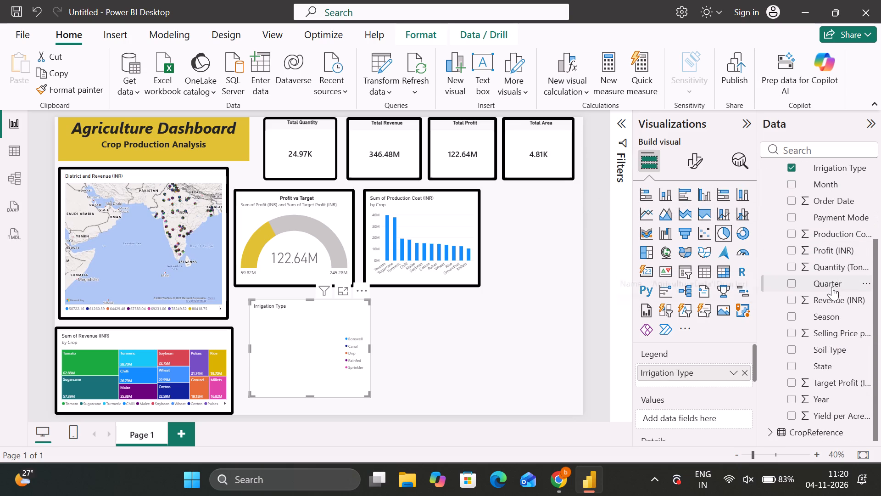
scroll(832, 287, up, 2)
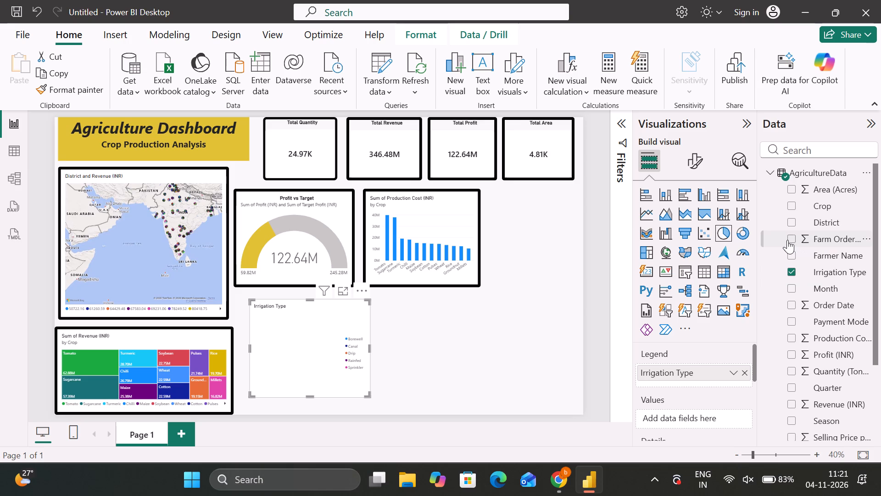
drag(787, 240, 668, 418)
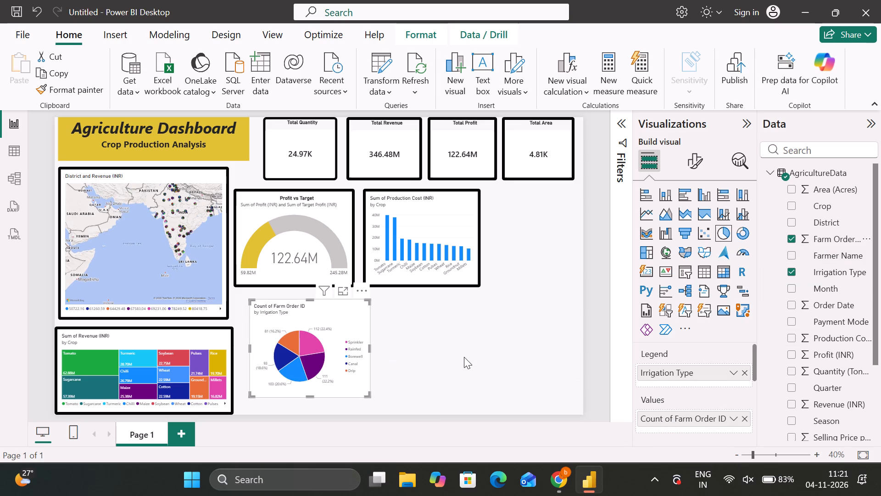
Convert the irrigation type pie chart to a donut chart.
click(745, 232)
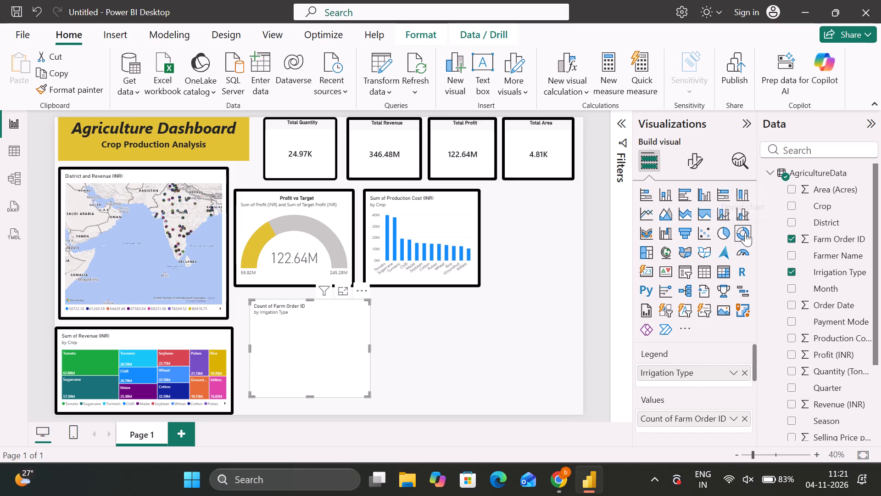
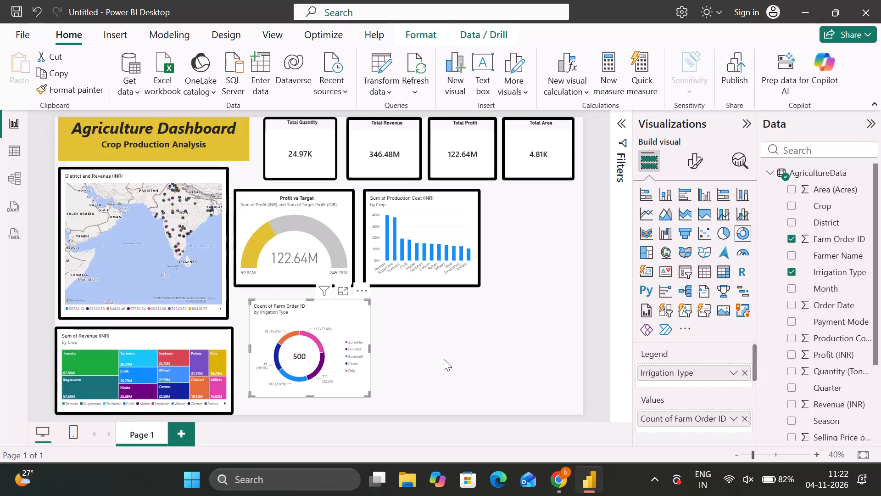
Save the report as Agriculture Data in the default documents location.
key(ctrl+s)
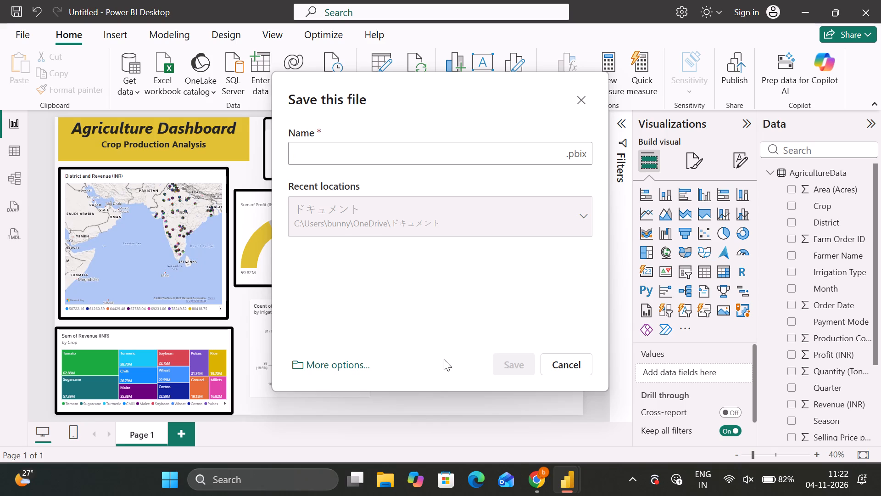
text(Agriculture)
key(space)
text(Data)
key(Return)
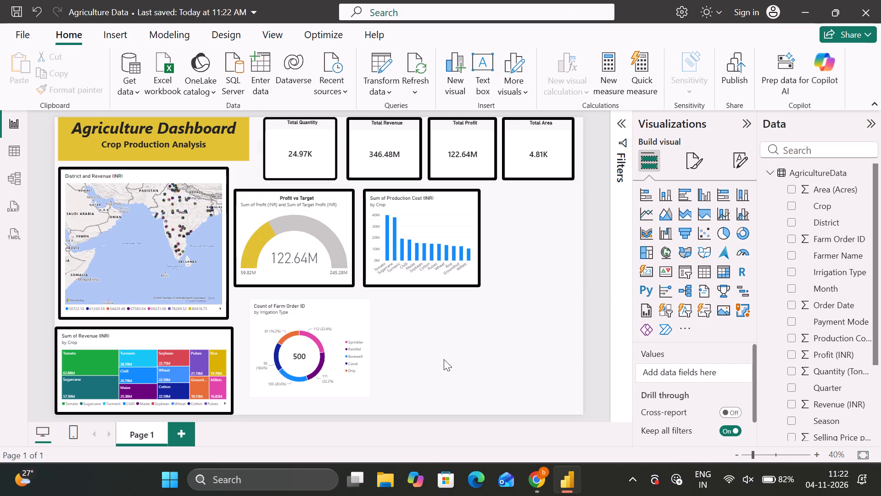
key(ctrl+s)
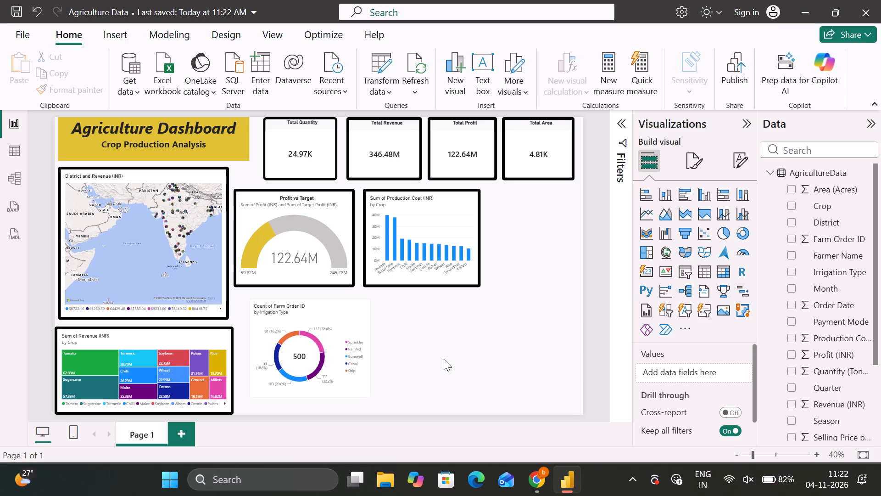